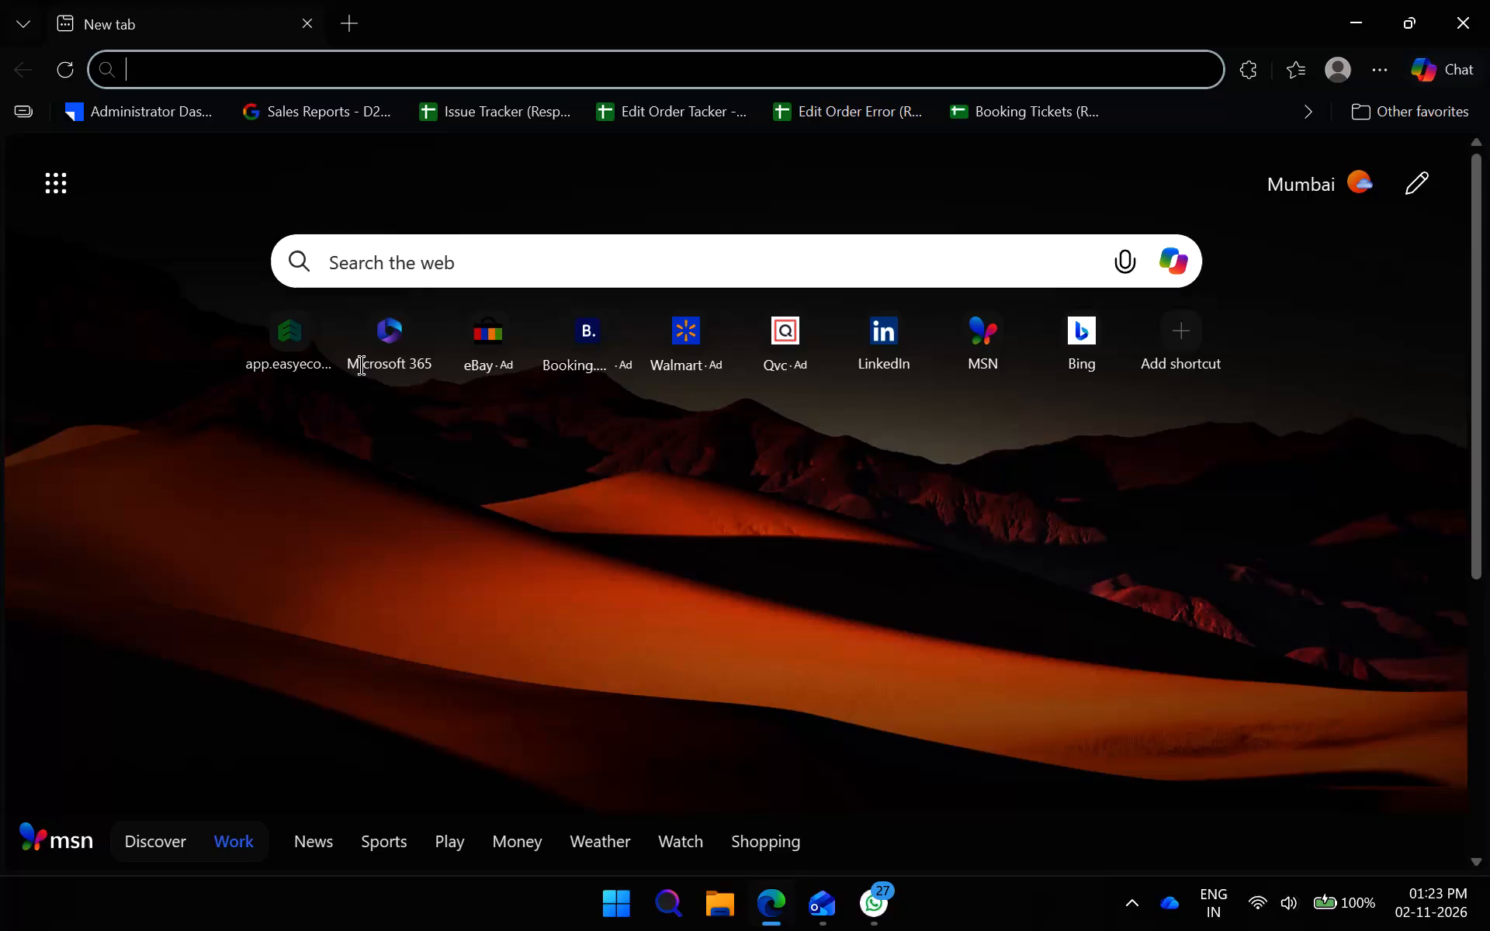
Search the computer's installed apps for "team" to find Microsoft Teams.
click(616, 920)
text(team)
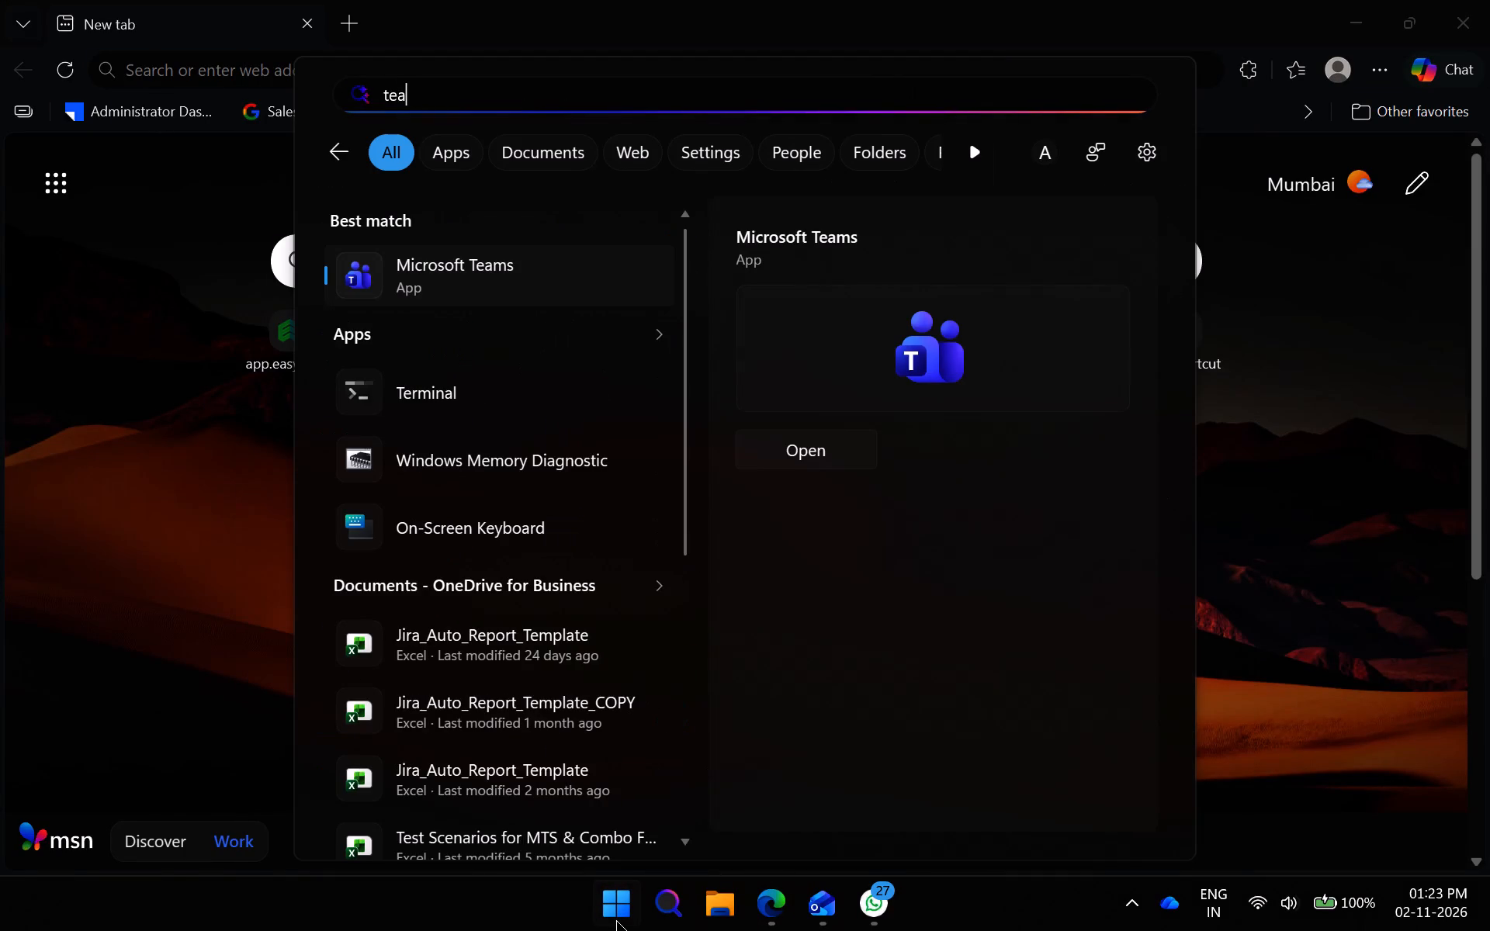
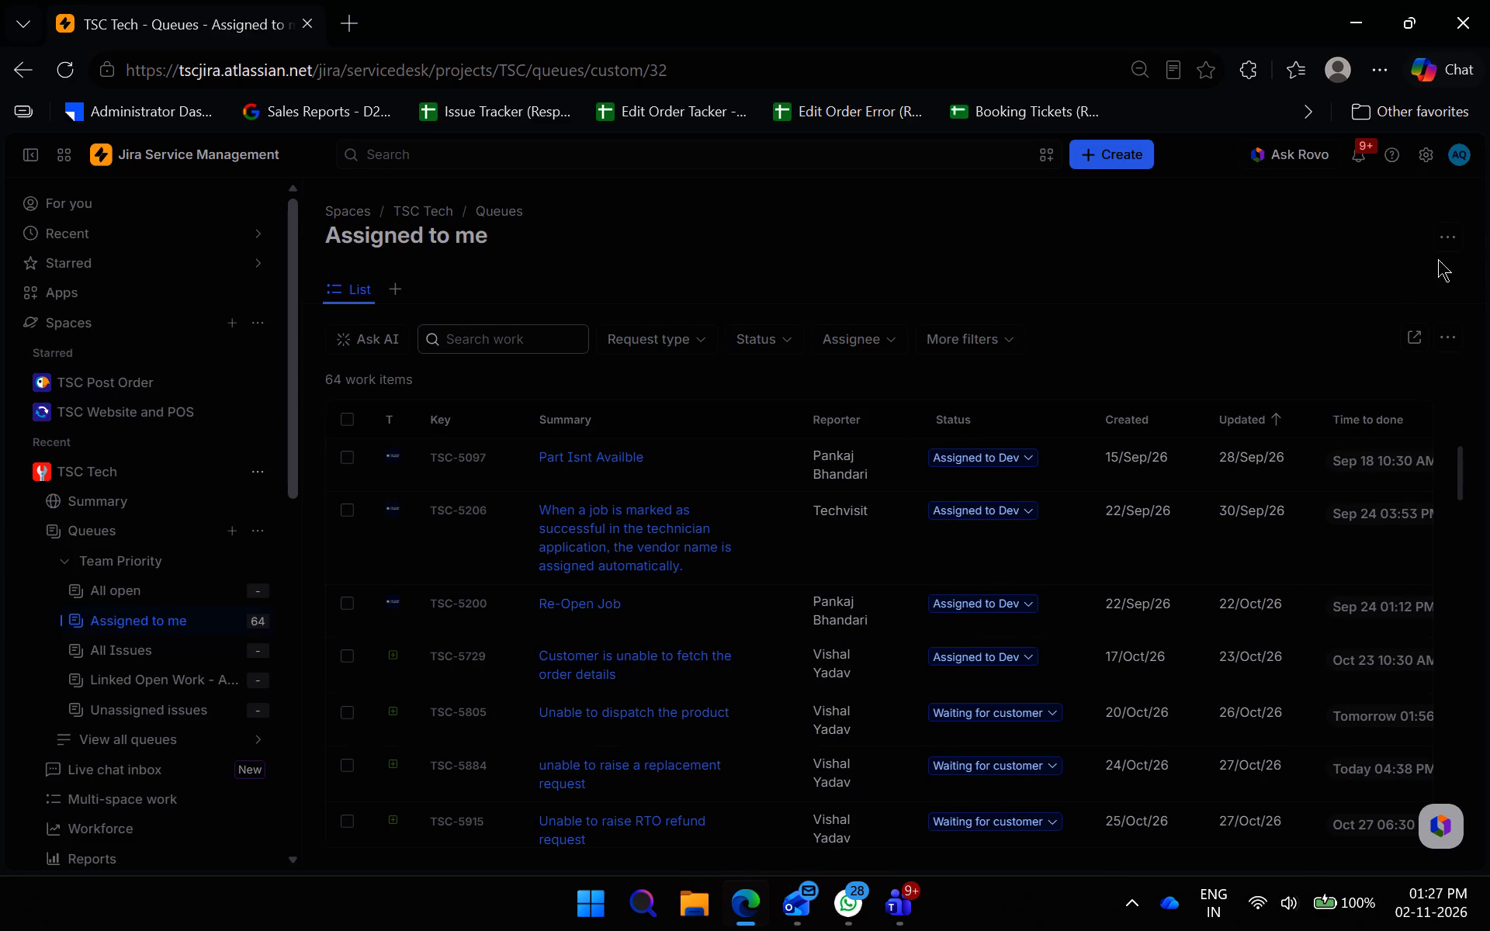
Open the Unassigned issues queue of the TSC Tech space to view its work items.
click(1273, 334)
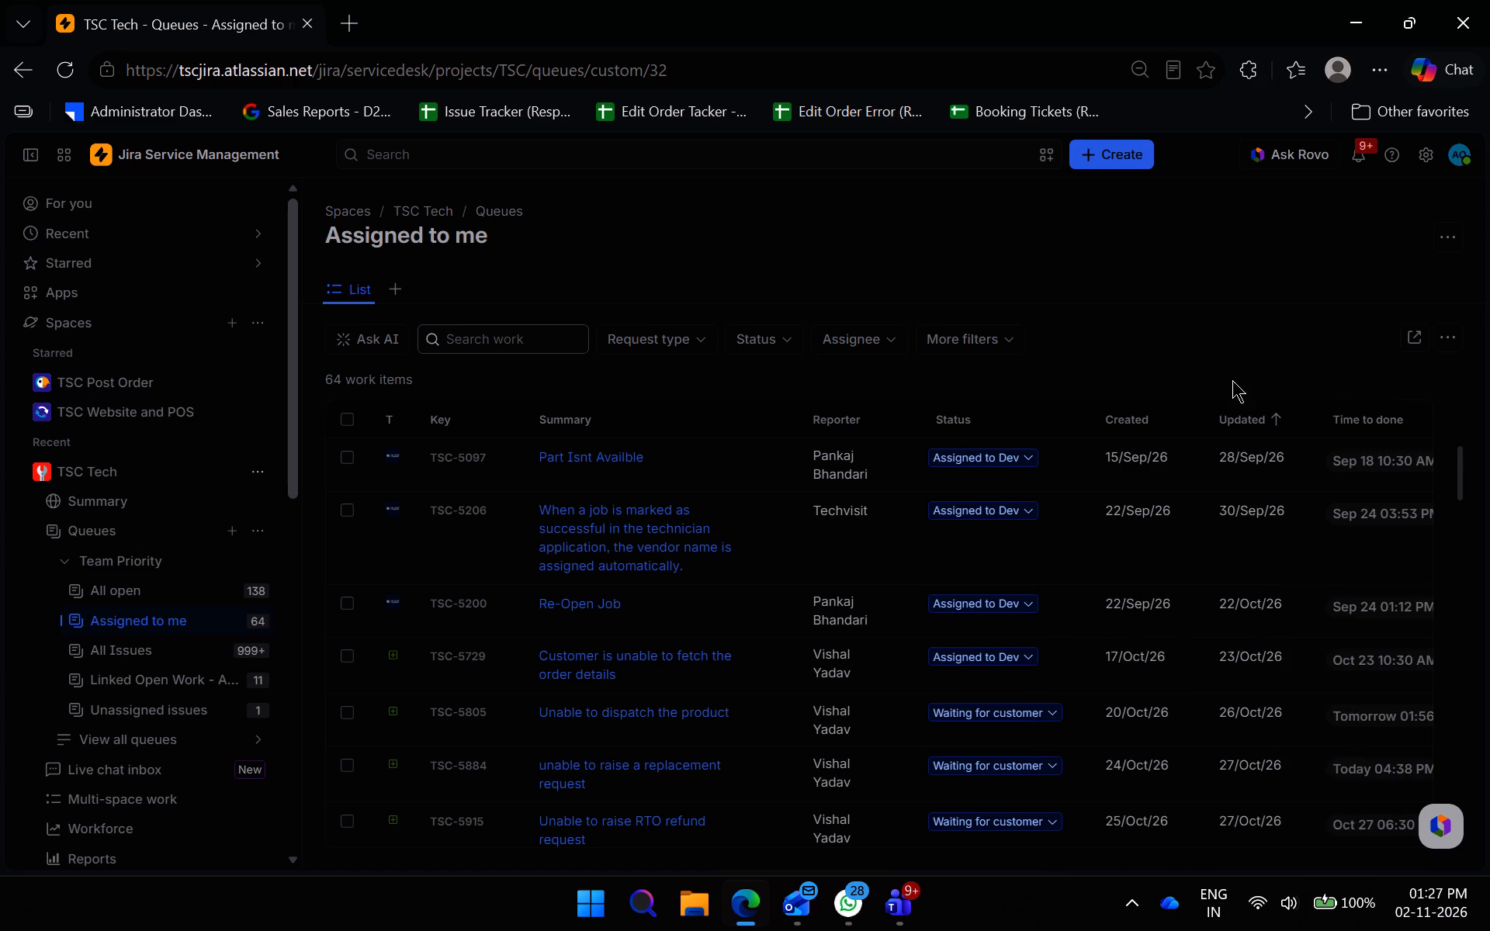
click(905, 369)
click(162, 716)
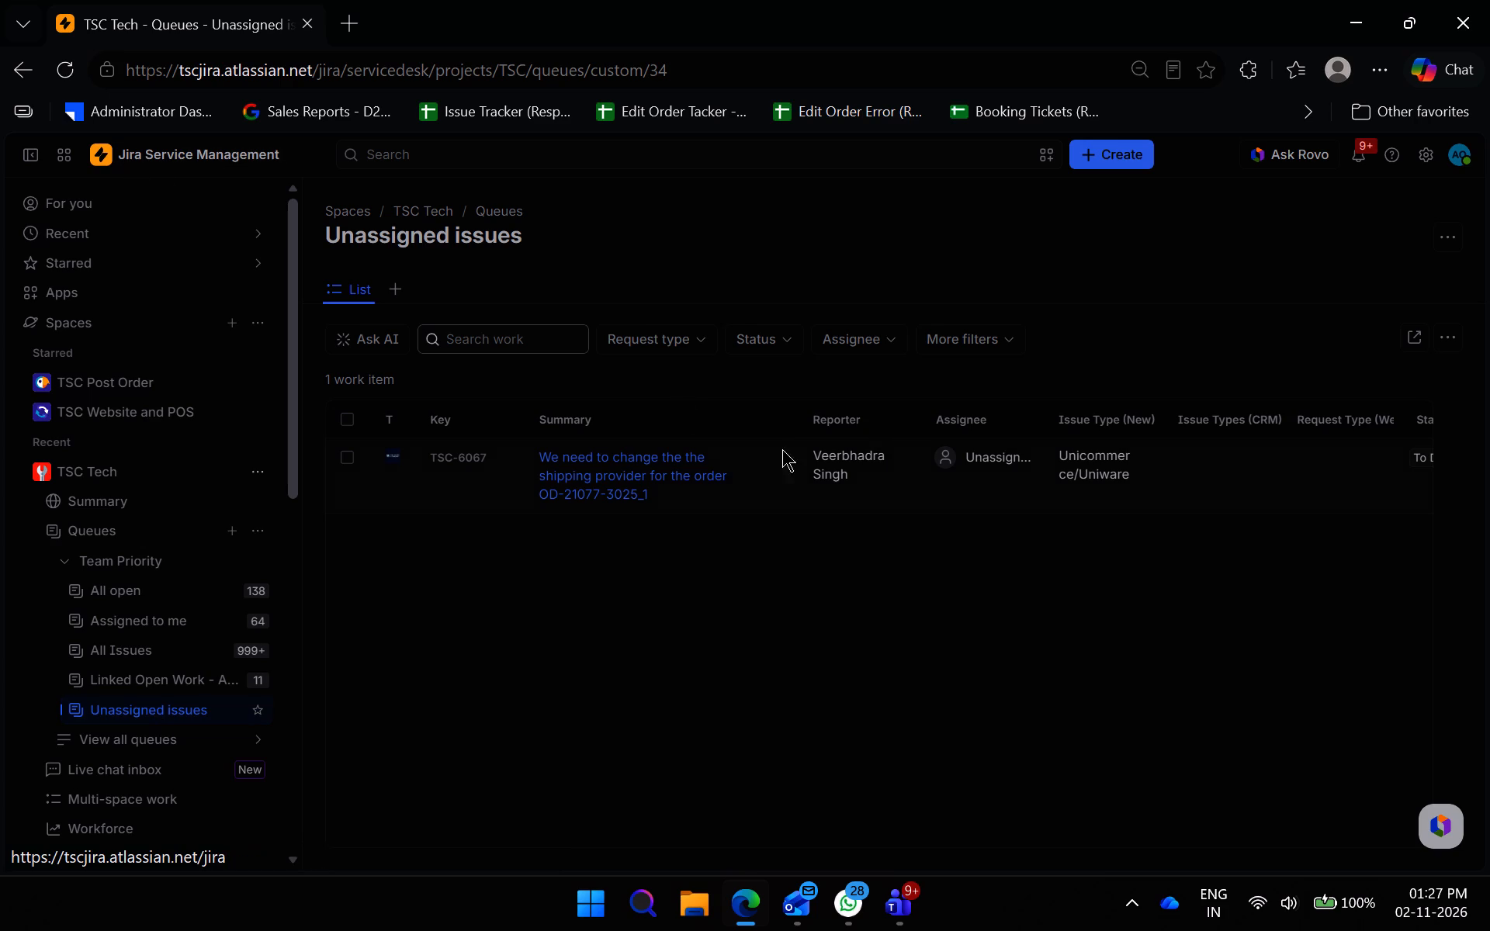
Review ticket TSC-6067's submitted request form and assign the ticket to Ronak.
click(760, 459)
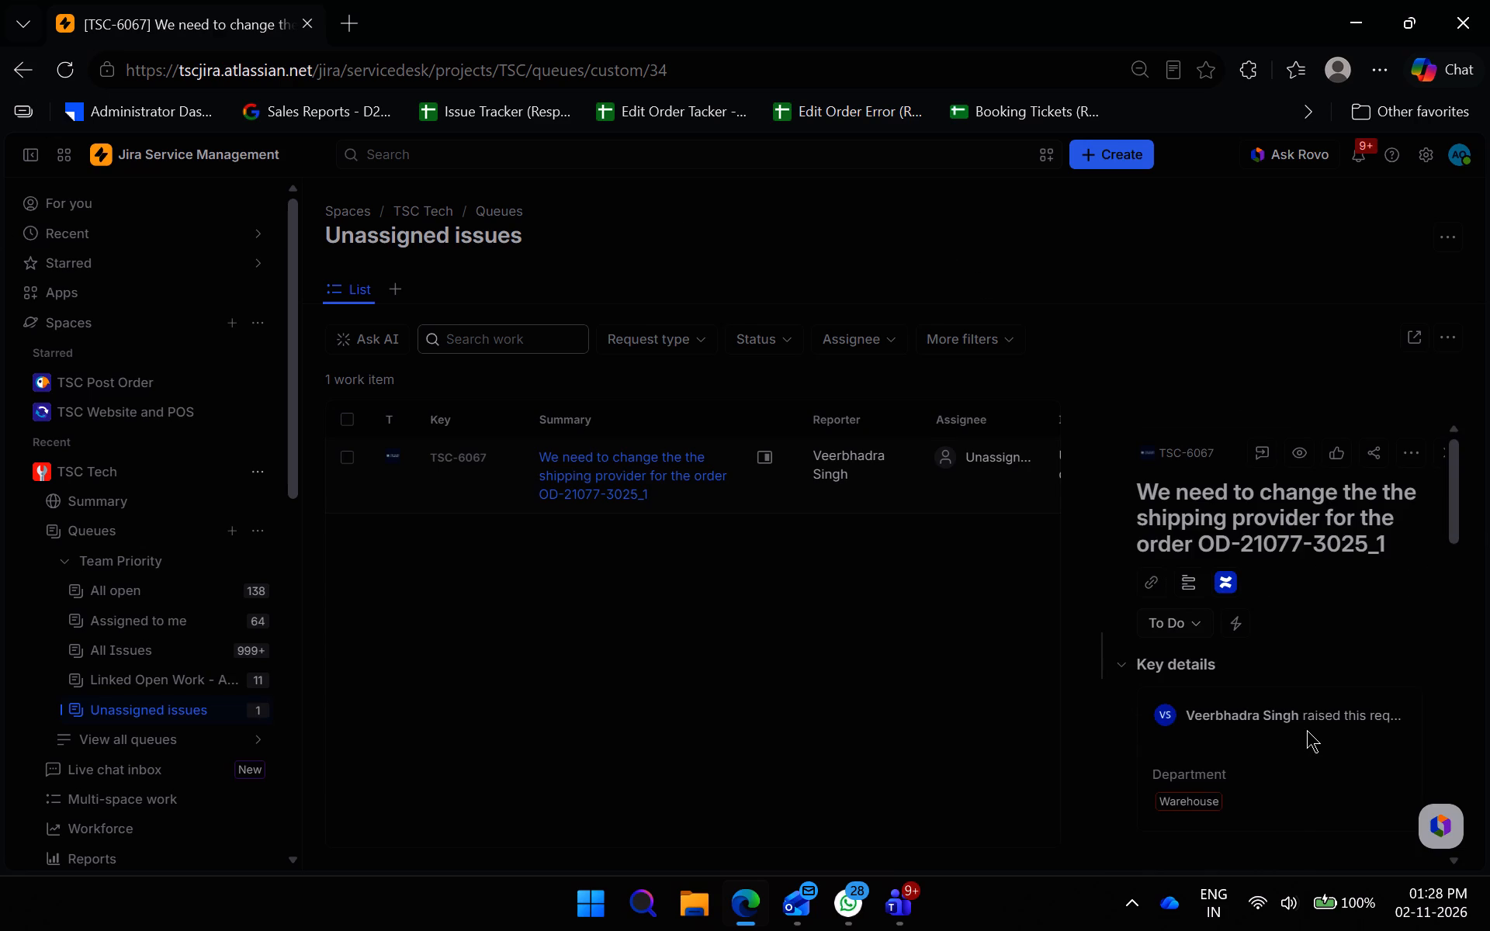
scroll(1311, 731, down, 4)
click(1402, 557)
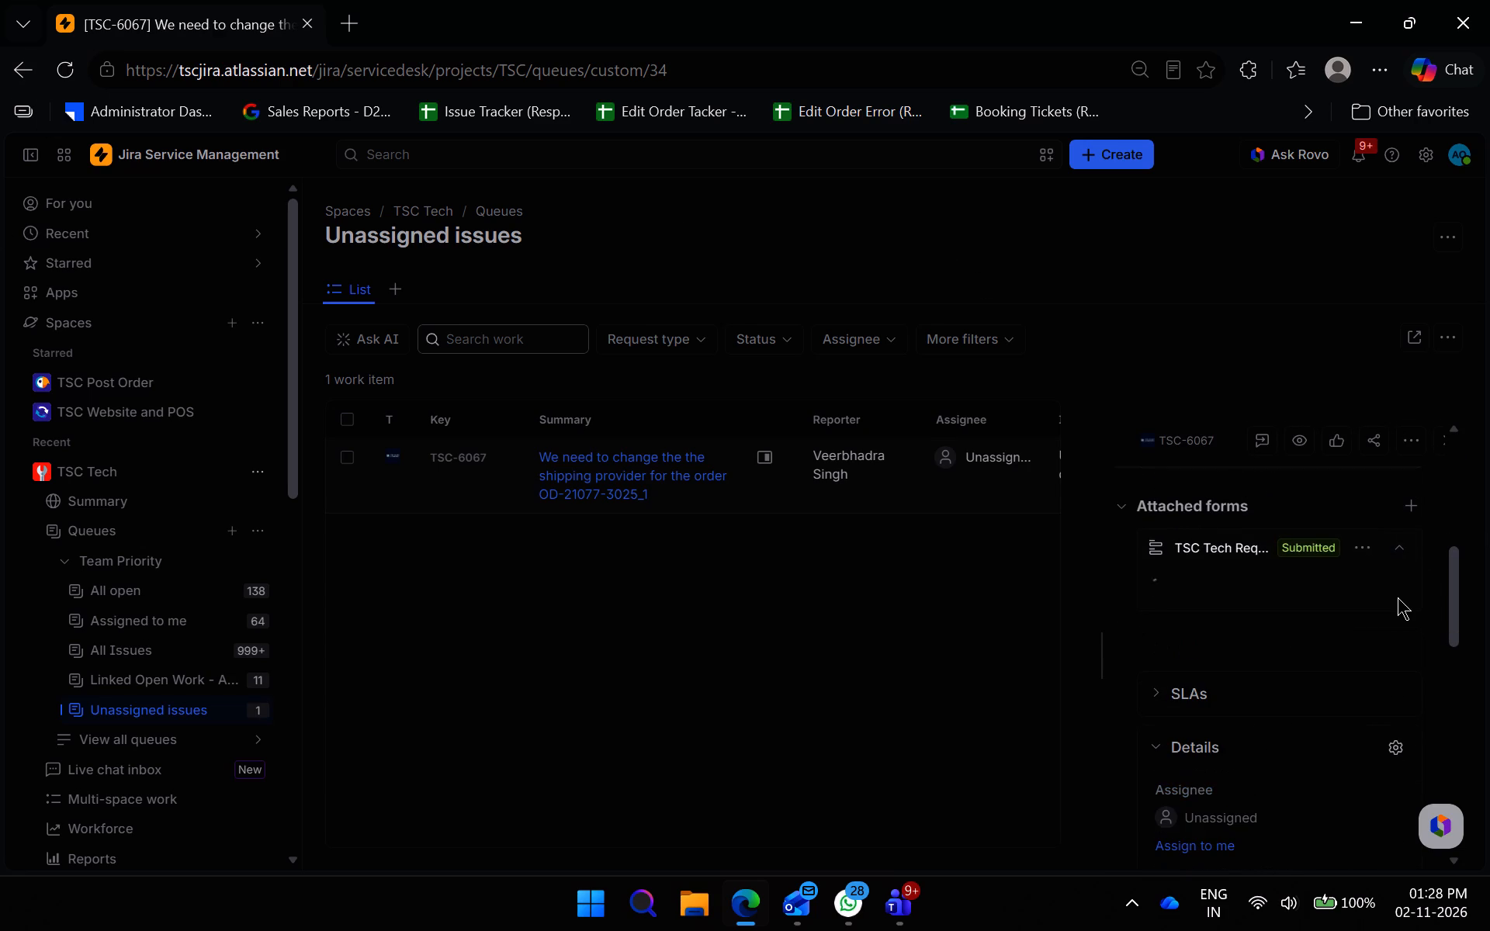
scroll(1347, 677, down, 2)
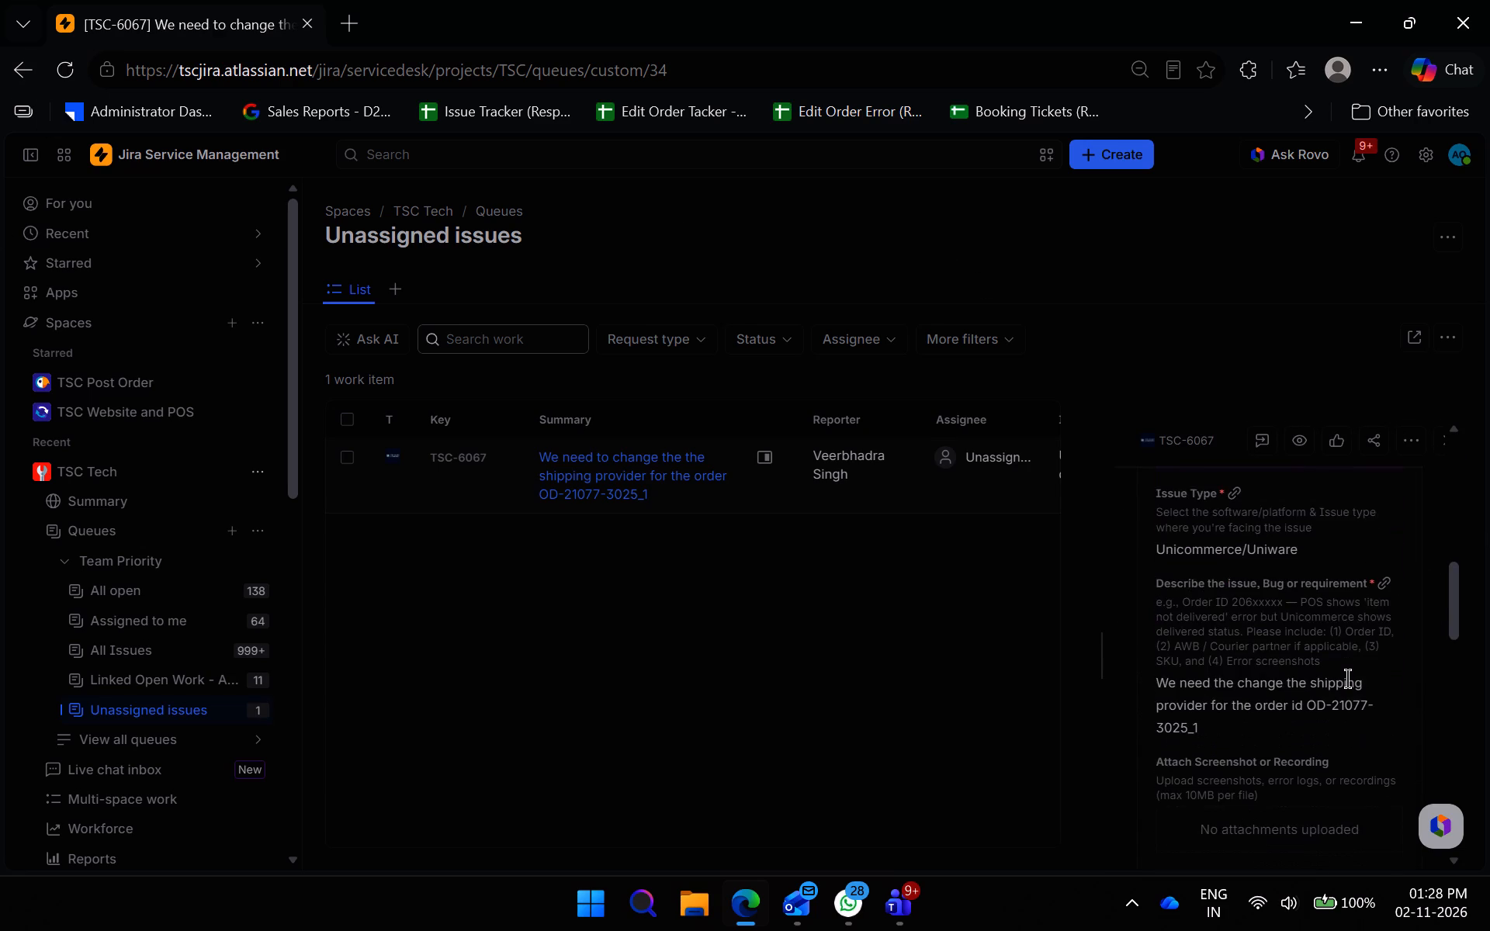
scroll(1347, 684, down, 4)
scroll(1345, 690, up, 4)
scroll(1315, 741, down, 4)
scroll(1302, 753, up, 1)
click(1264, 785)
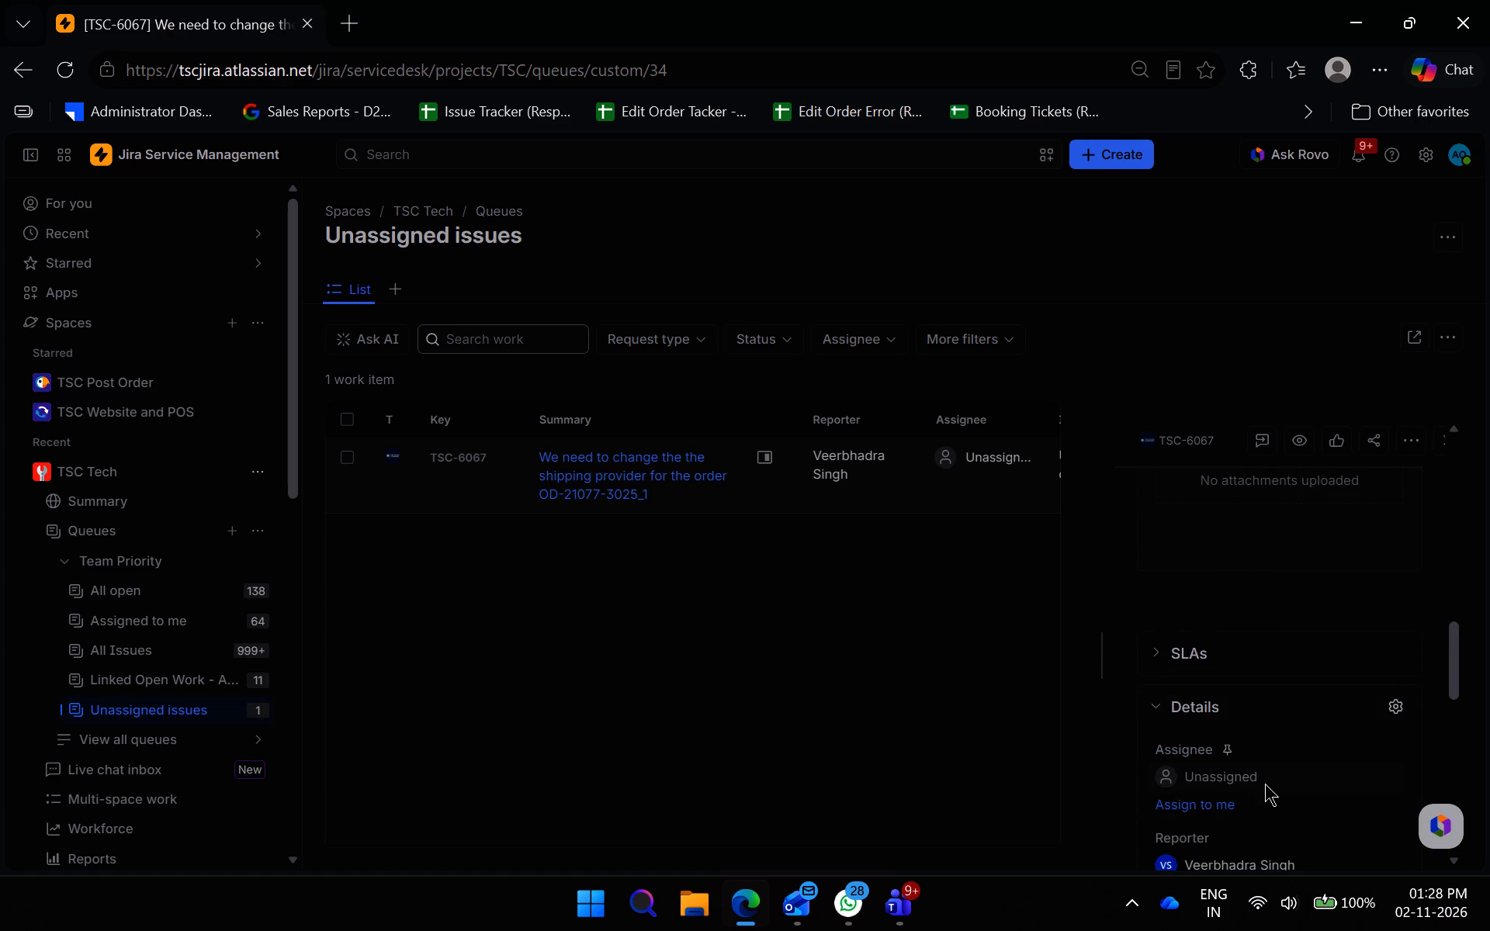
text(ronak)
key(Return)
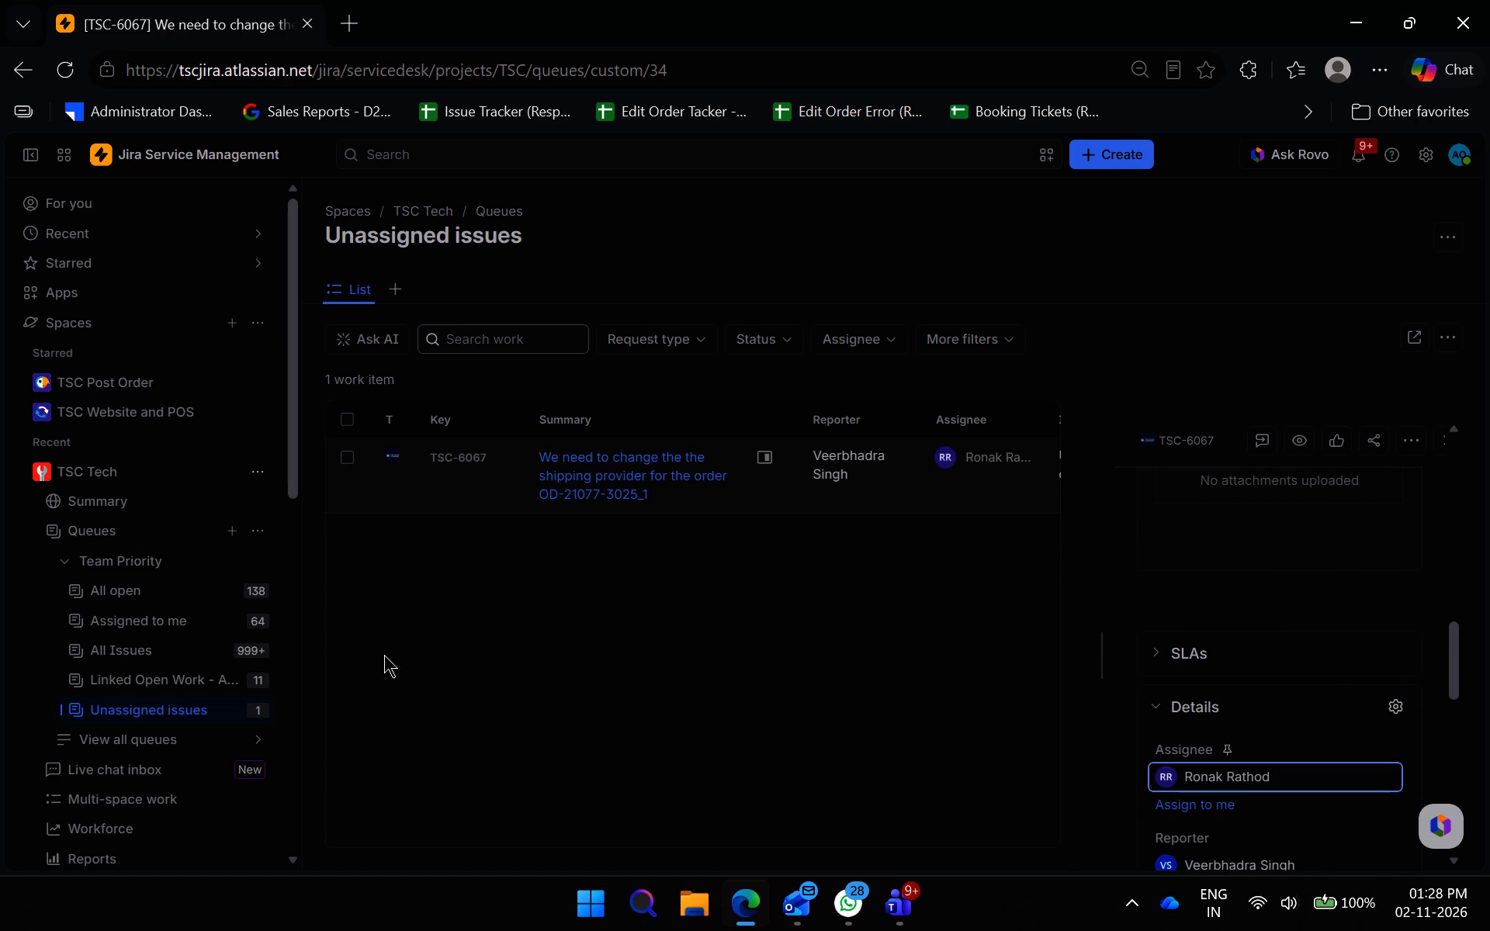
Open the Assigned to me queue without the ticket preview and expand its Status filter.
click(159, 624)
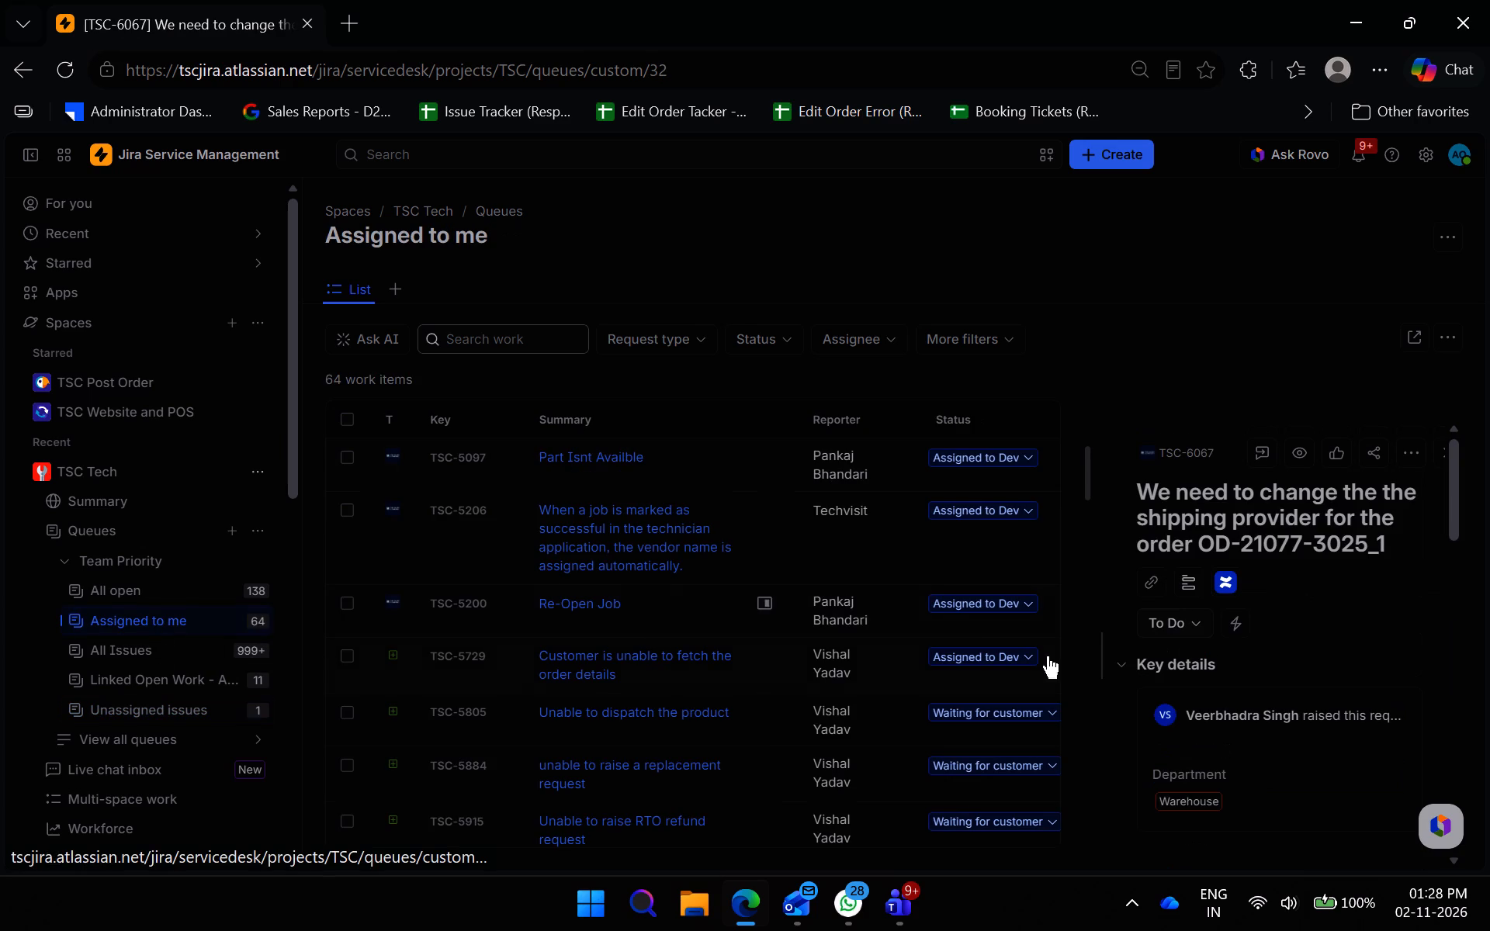
click(1437, 455)
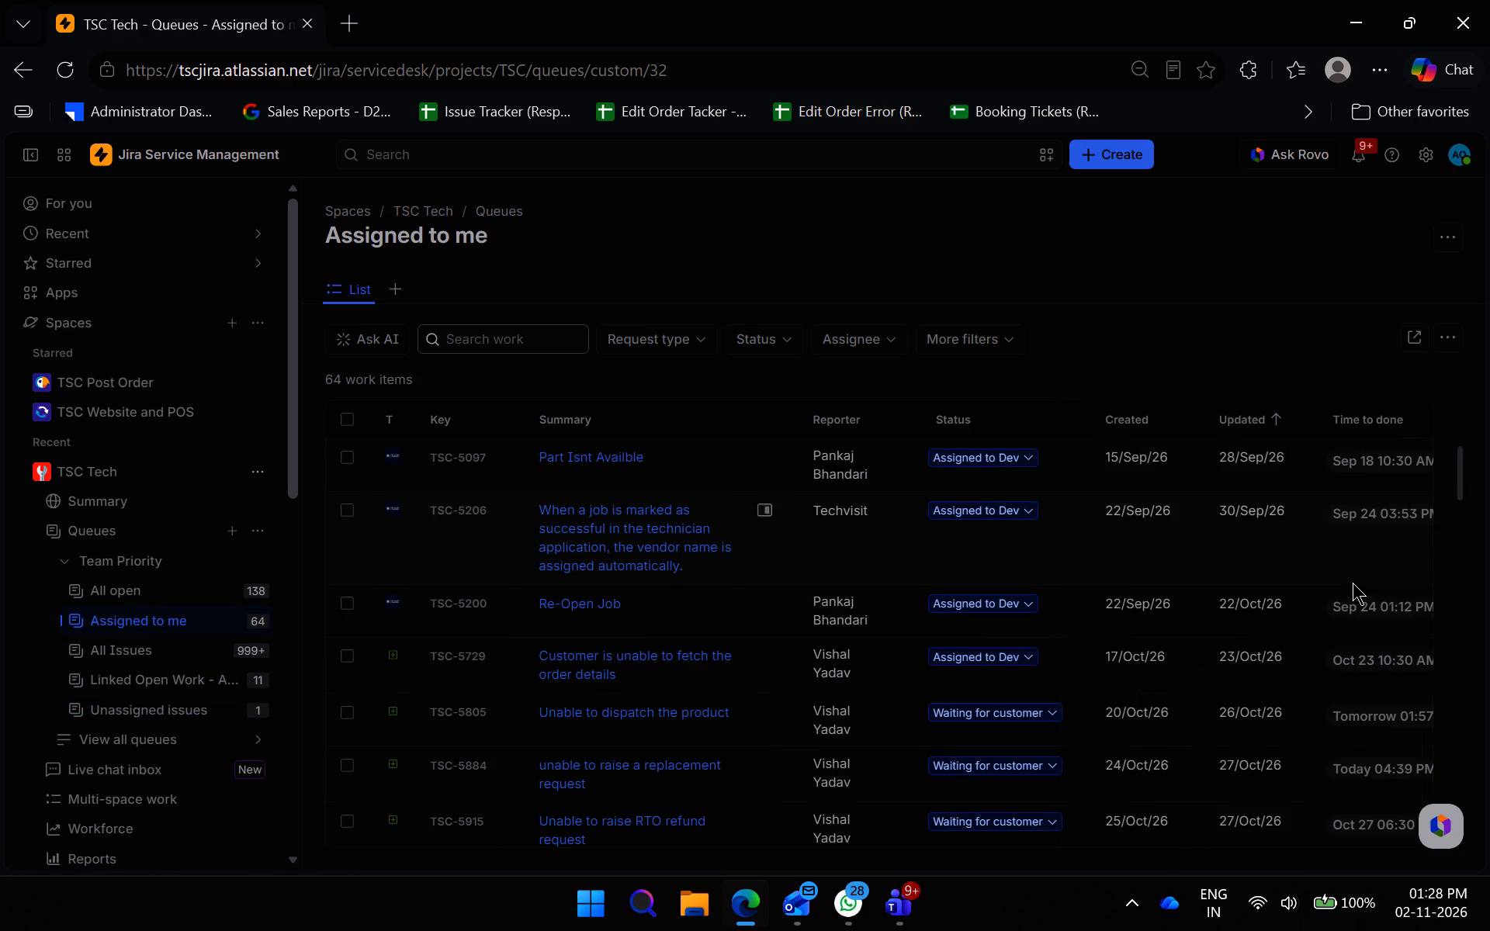
click(780, 331)
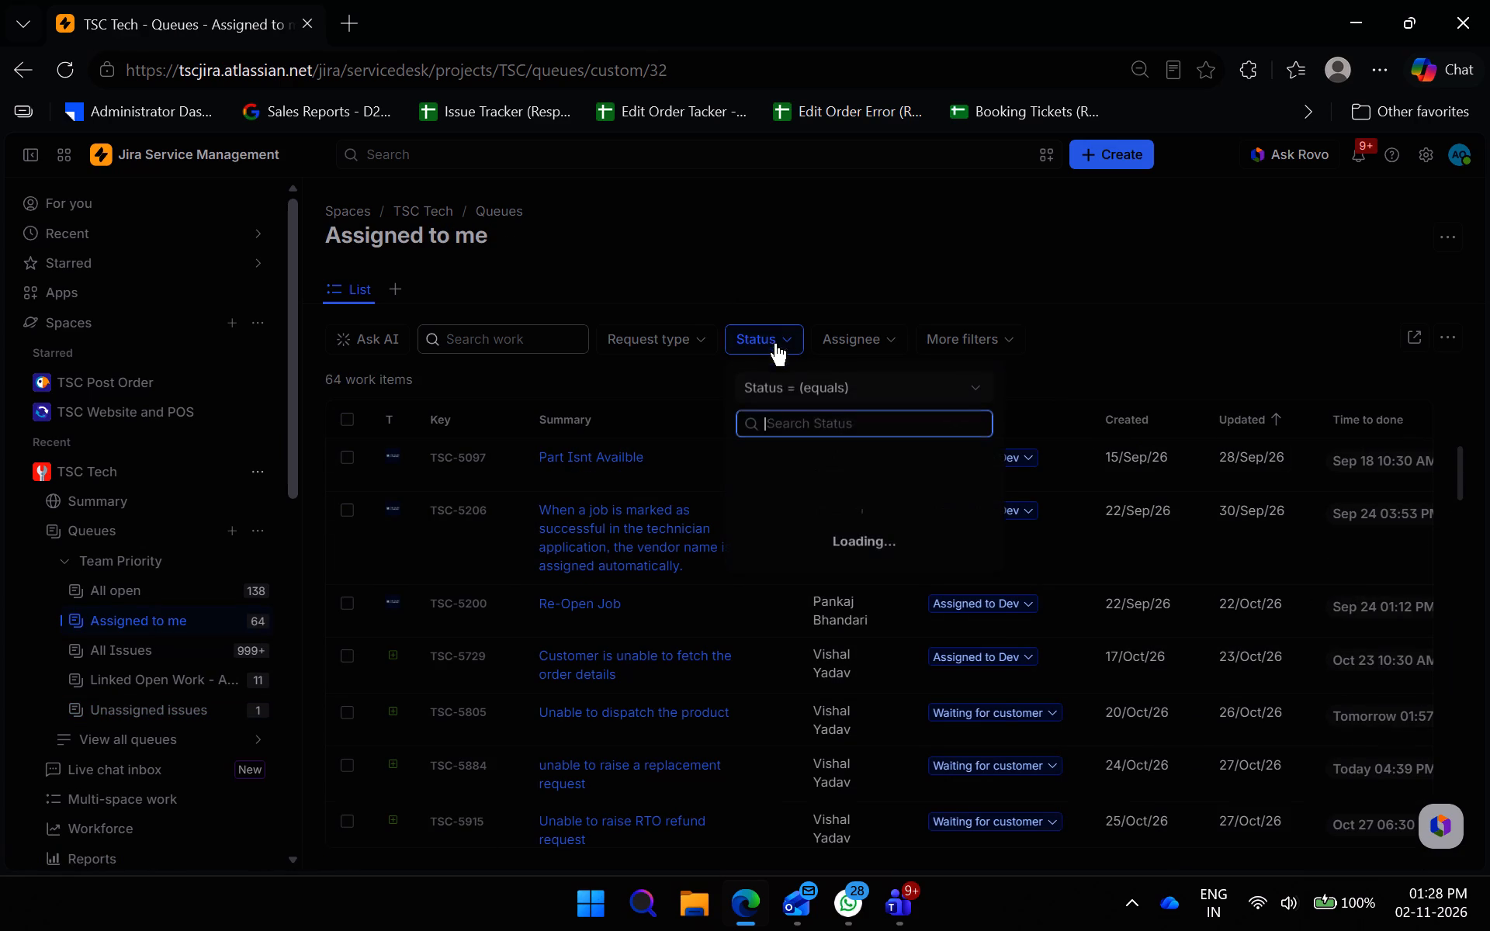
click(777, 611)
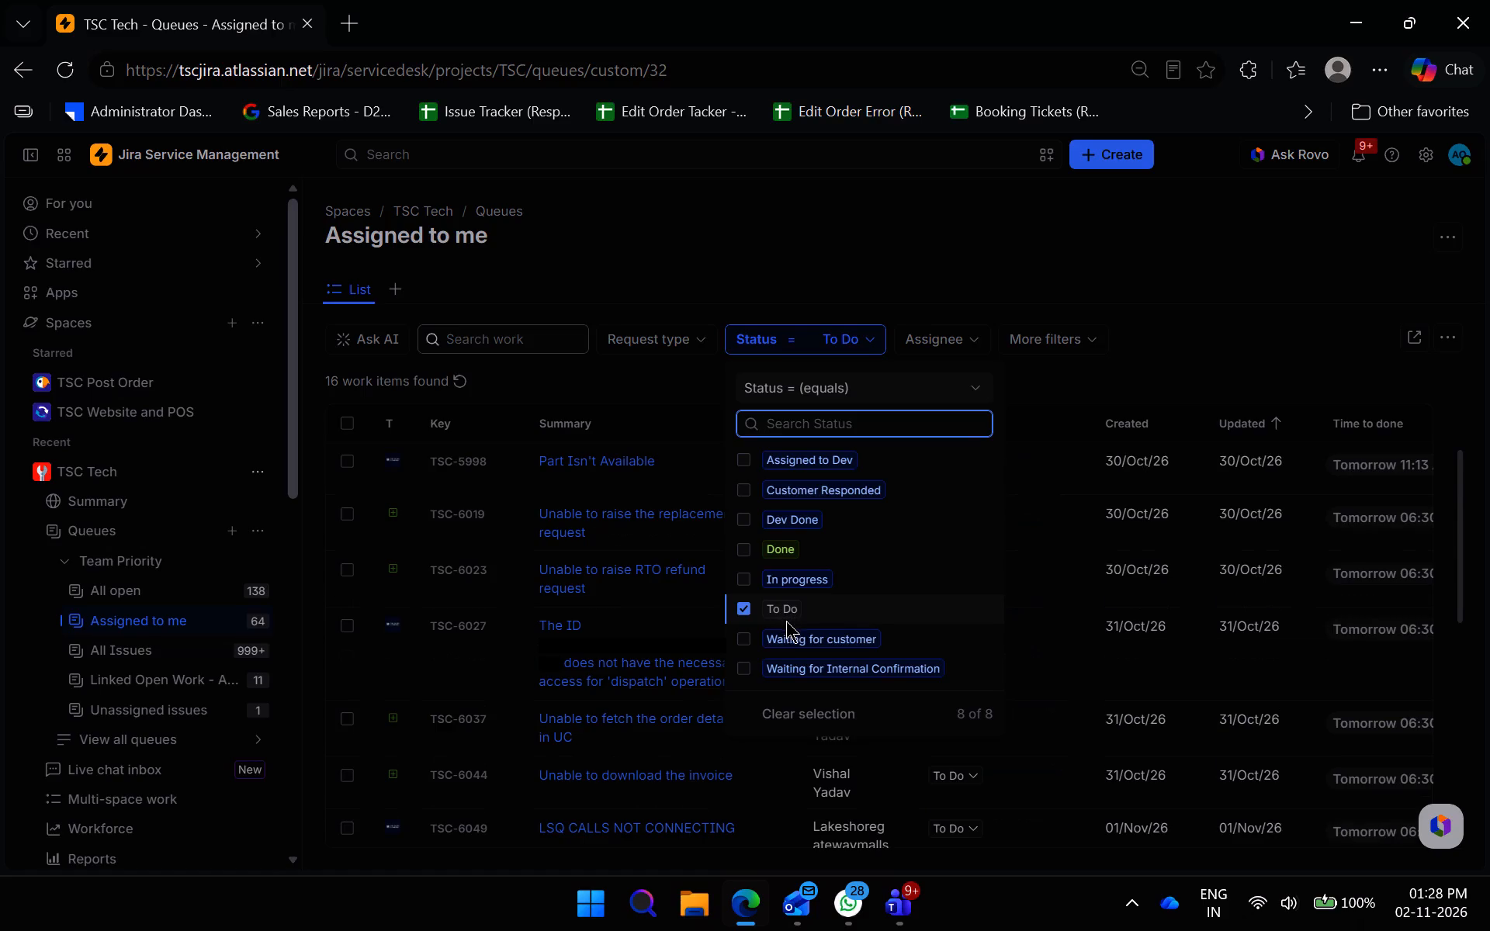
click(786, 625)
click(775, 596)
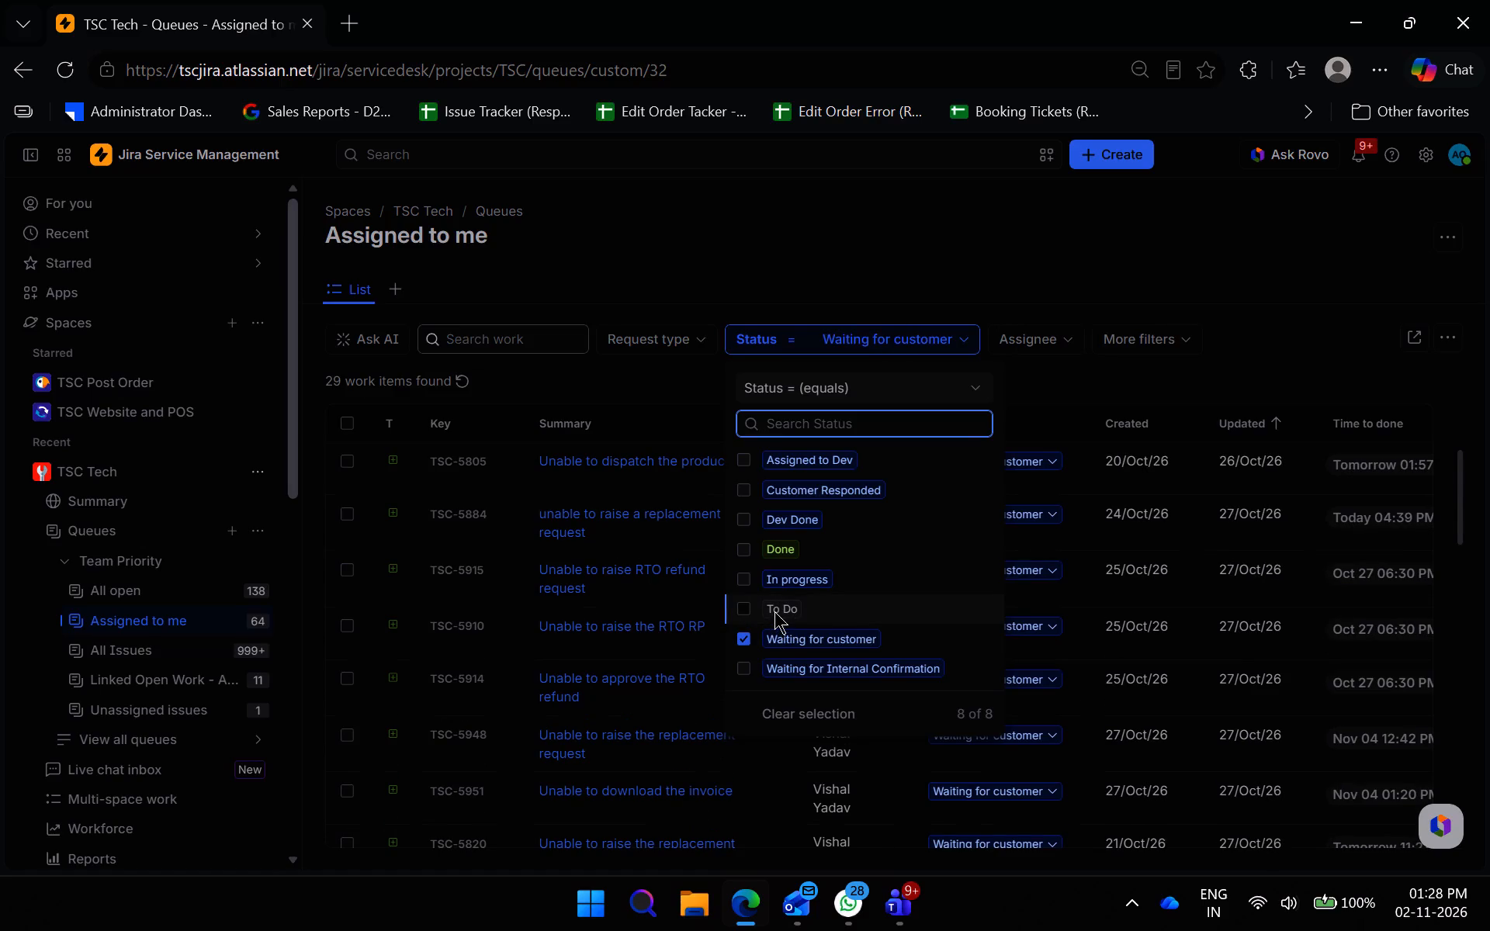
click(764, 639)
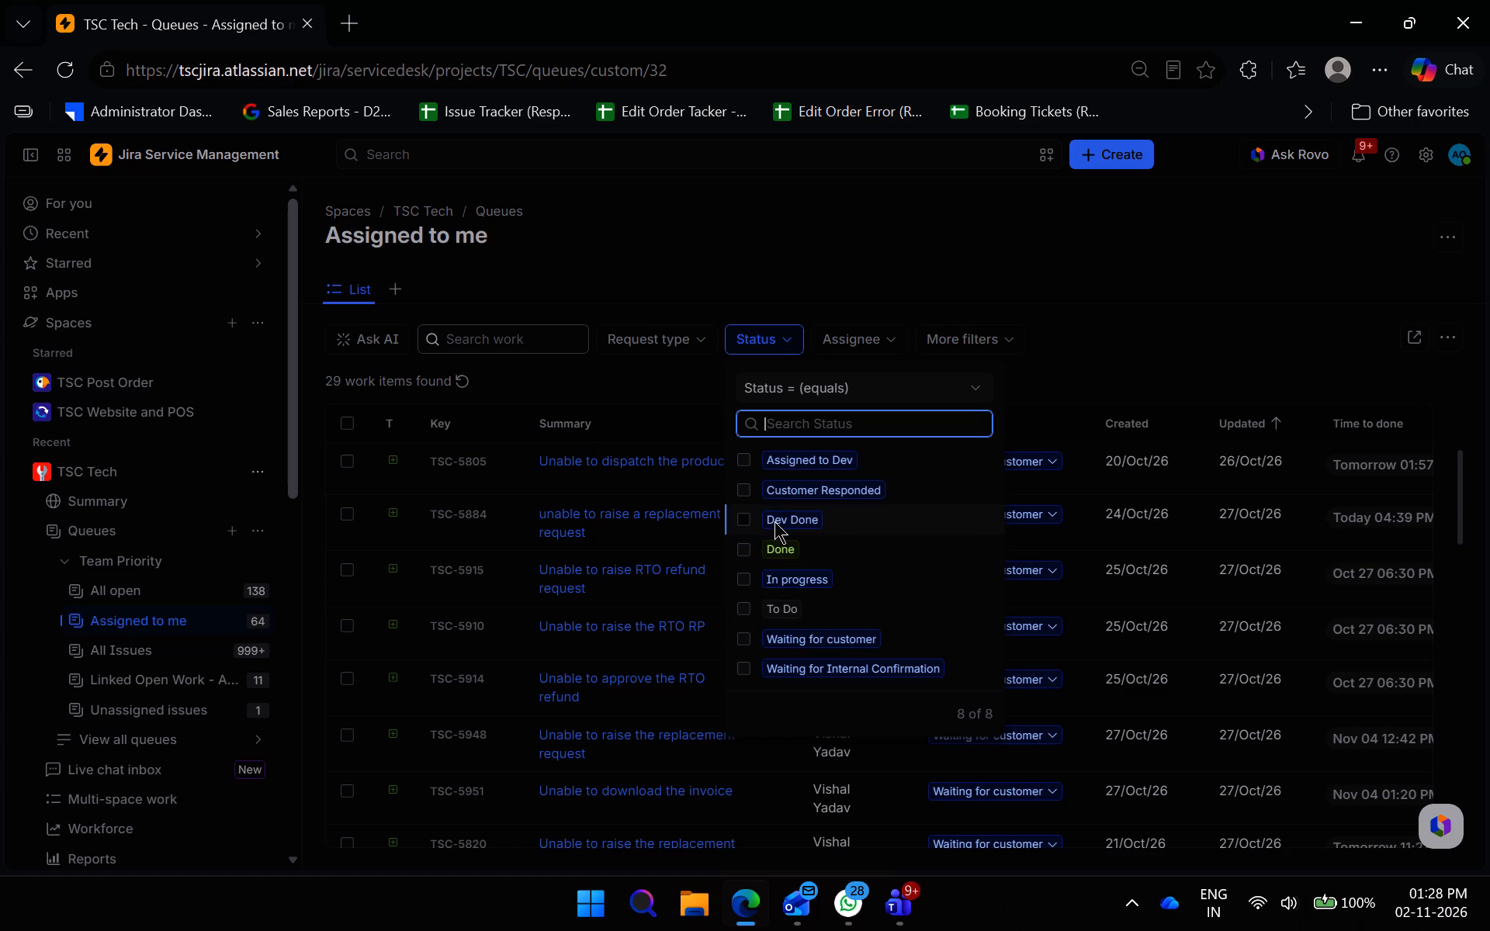
Filter the Assigned to me queue to work items with the status Dev Done.
click(773, 528)
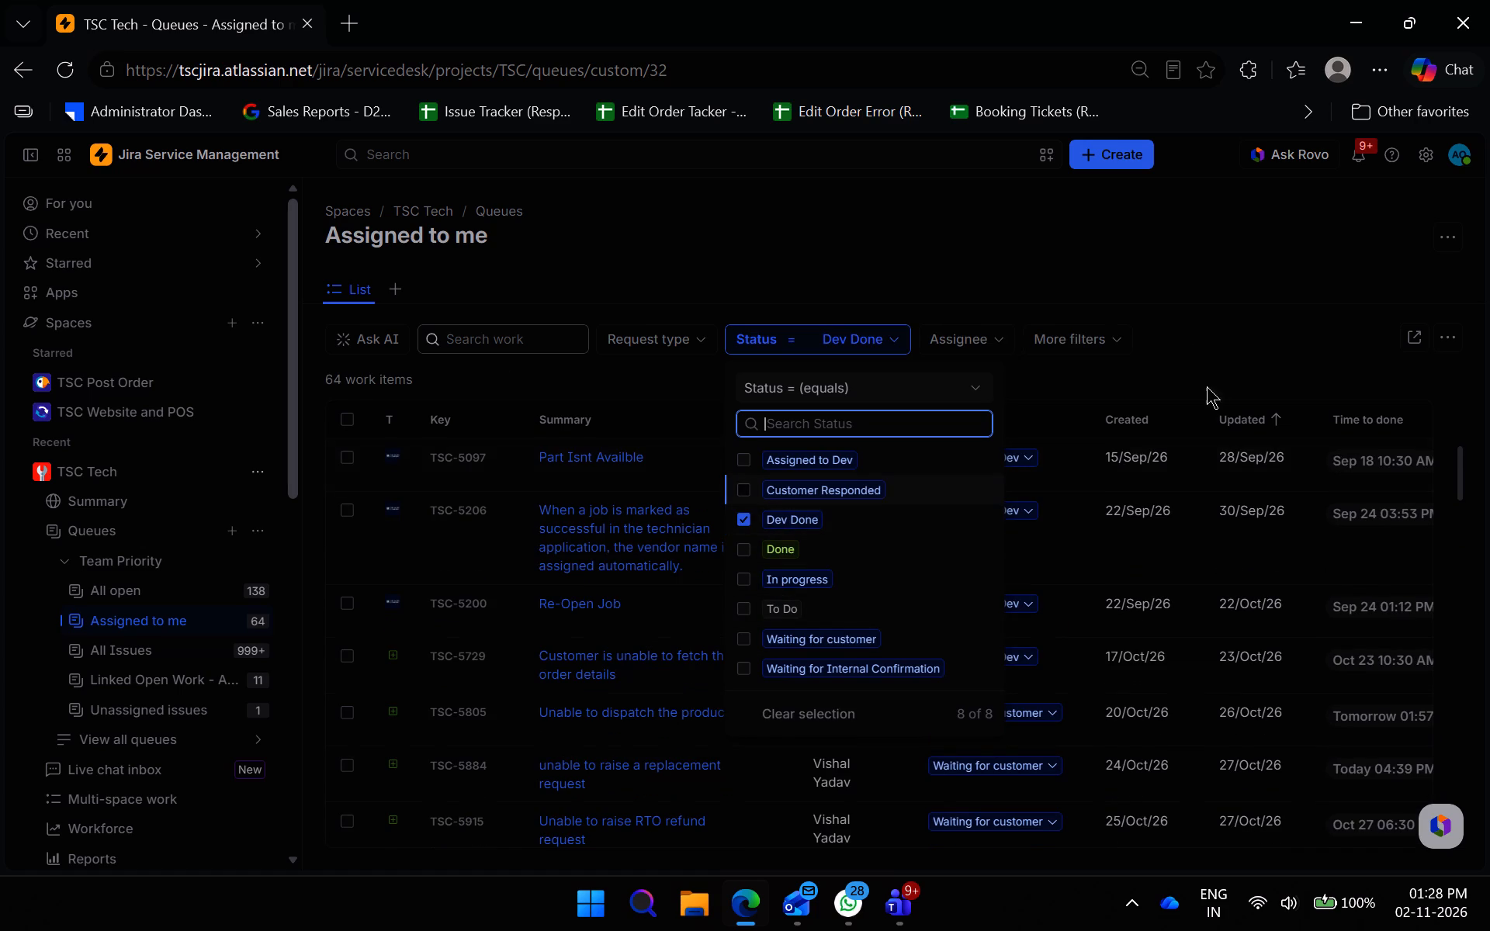
click(1254, 356)
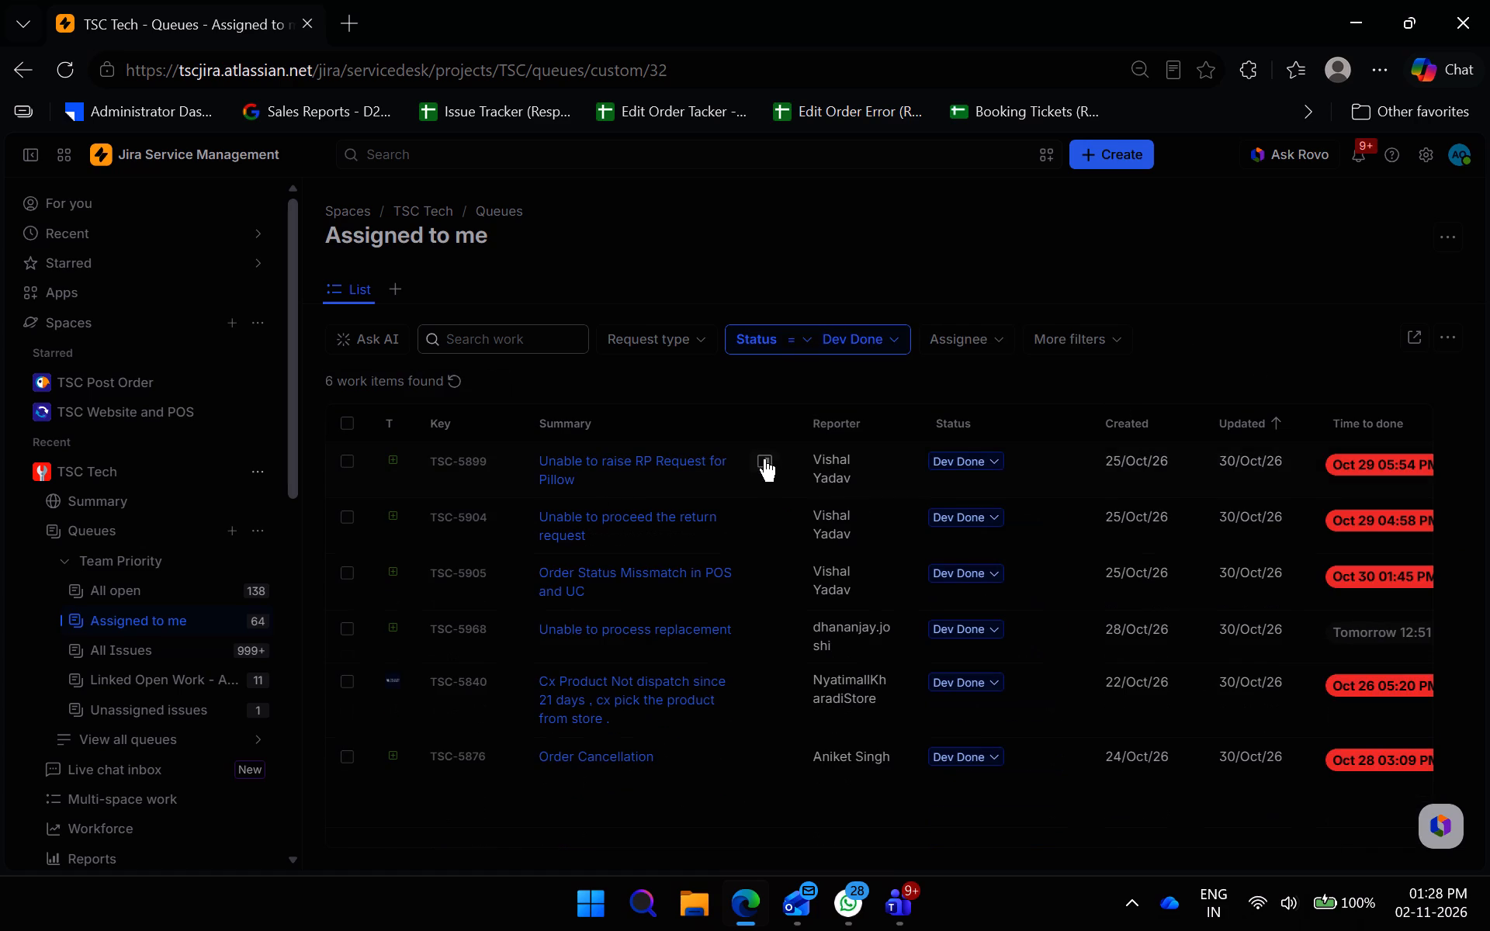
Review the comments on ticket TSC-5899 and change its status to Waiting for customer.
click(764, 460)
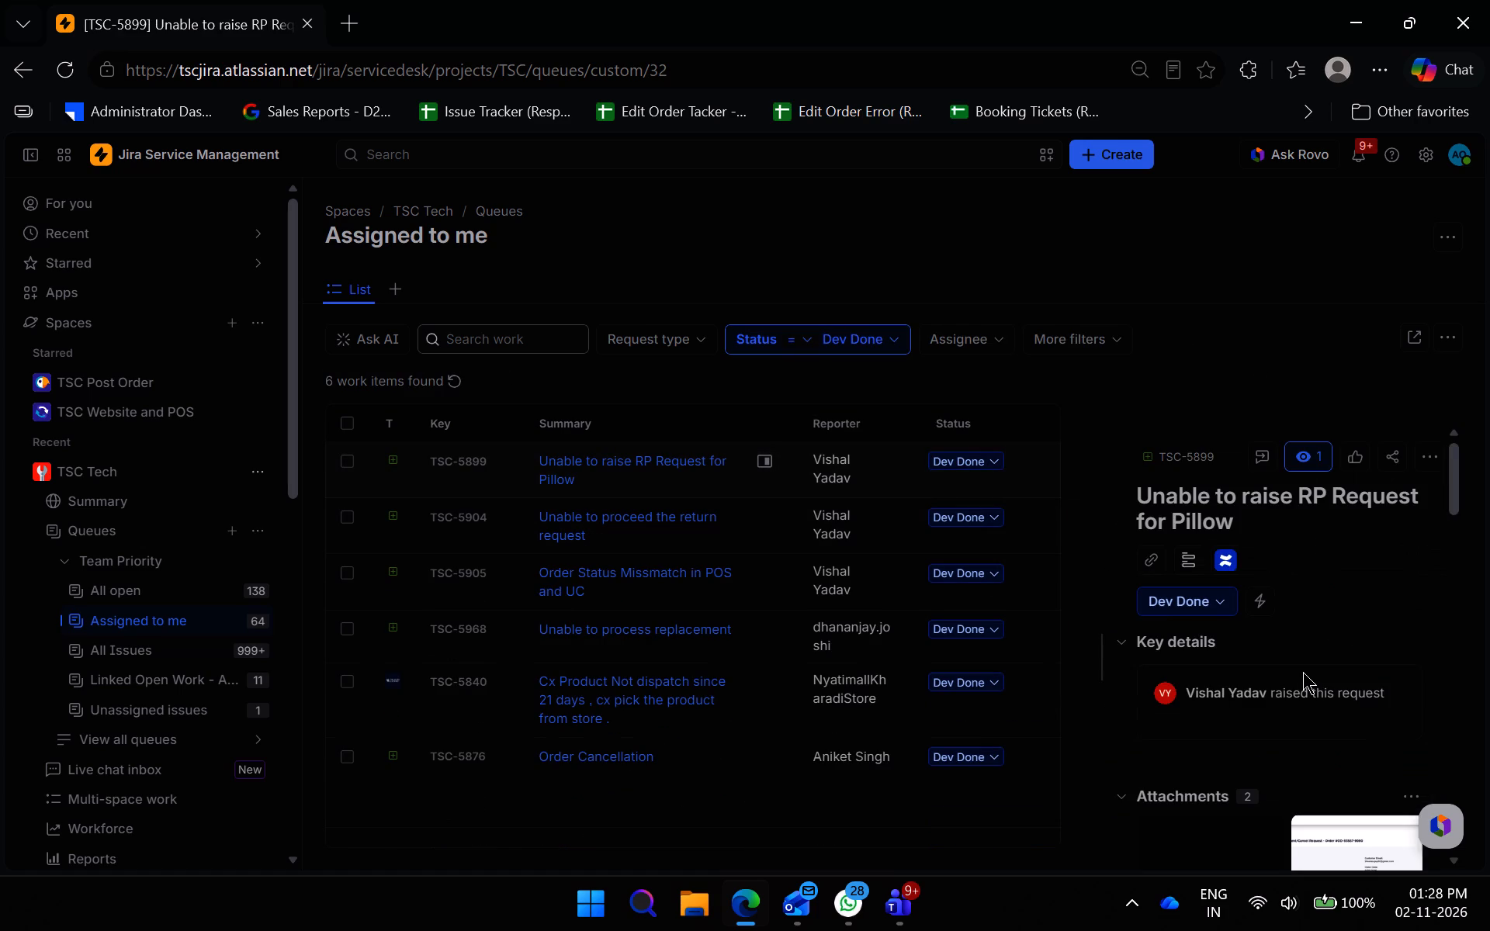
scroll(1351, 745, down, 17)
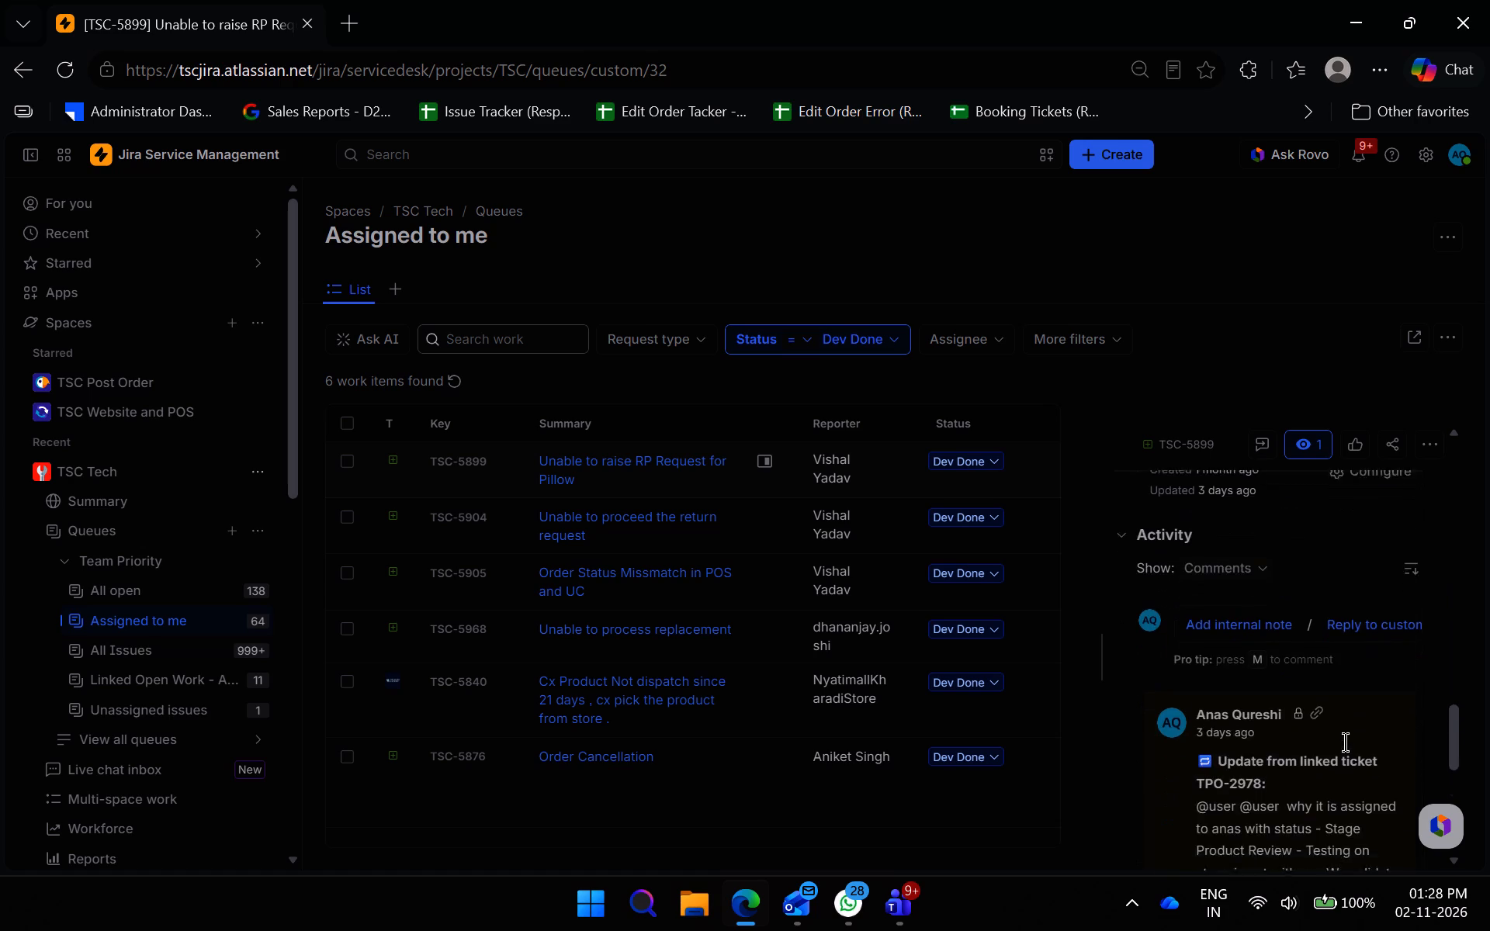
scroll(1342, 741, down, 2)
scroll(1339, 746, up, 3)
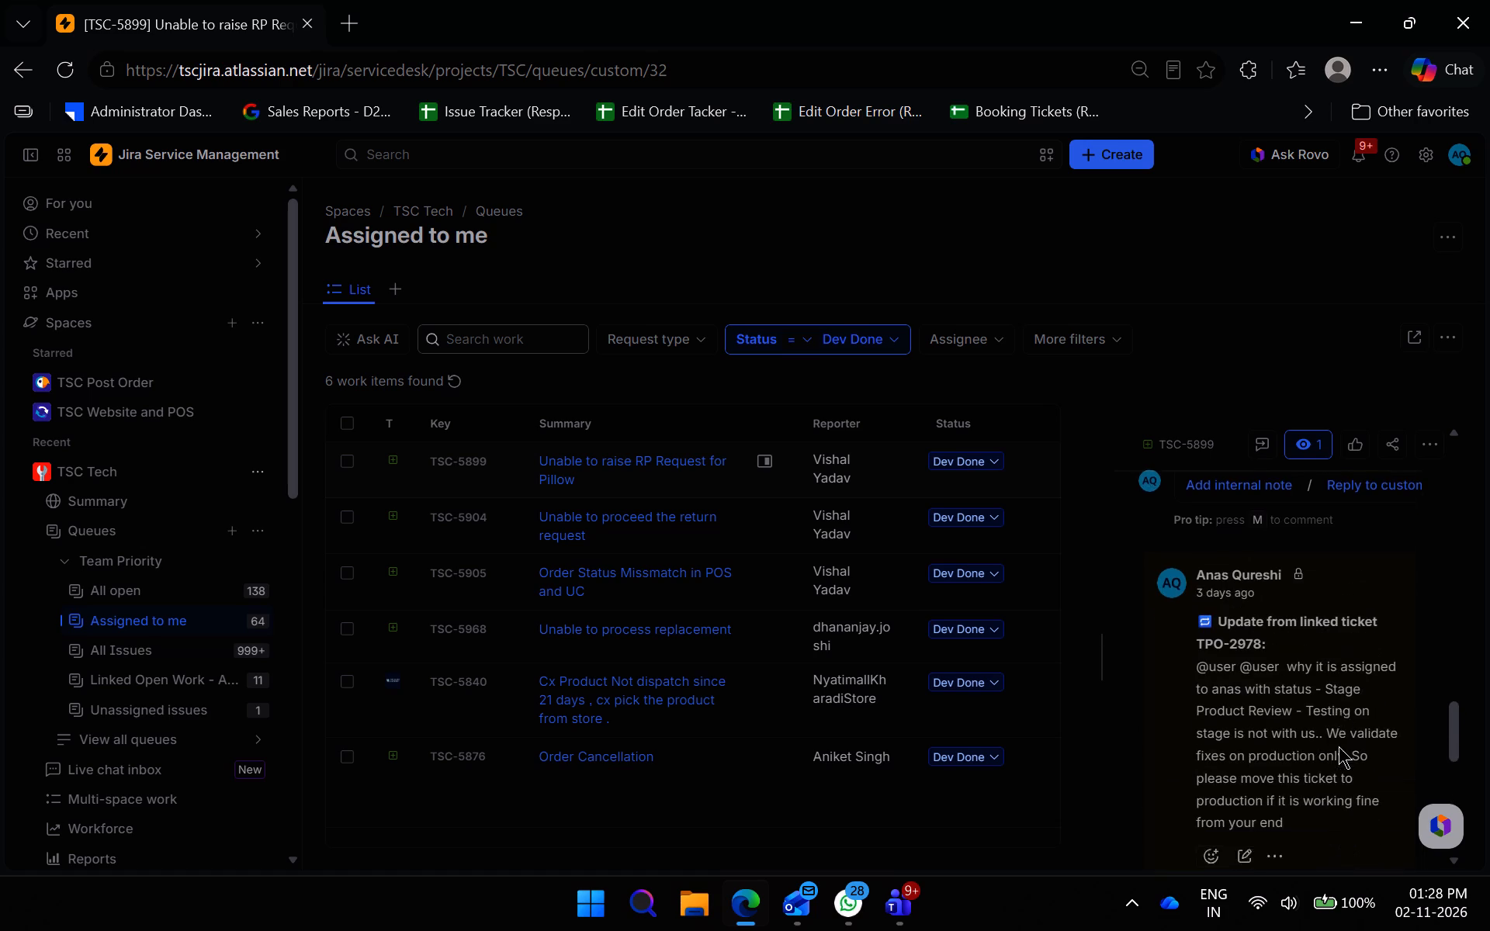
scroll(1317, 722, up, 20)
click(1199, 604)
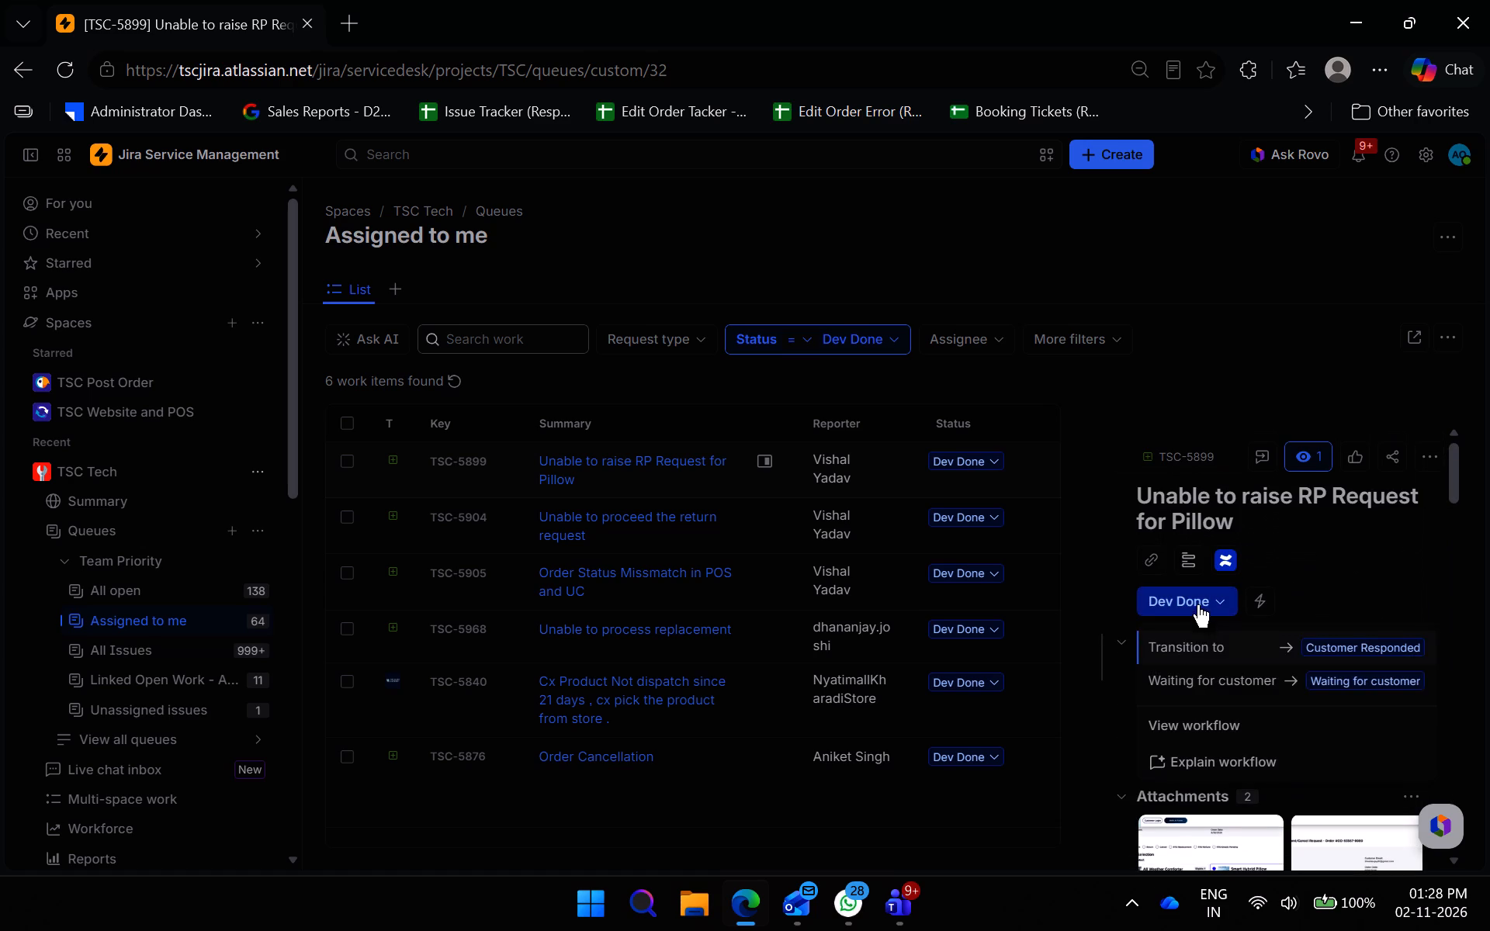
click(1249, 684)
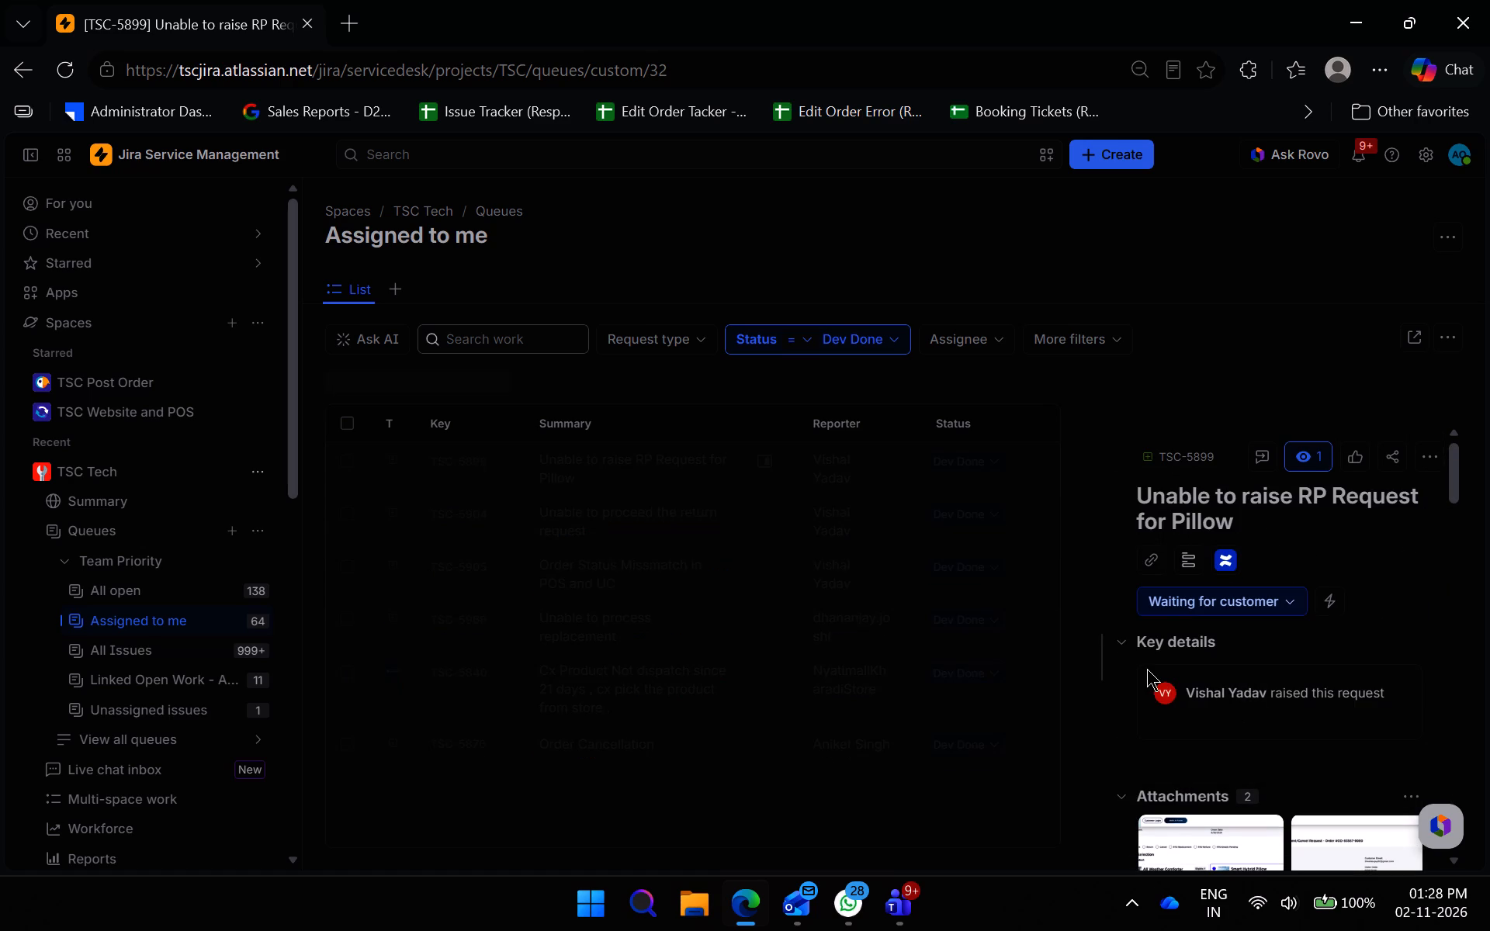
Examine the details and comment history of ticket TSC-5904, the return request issue.
click(758, 508)
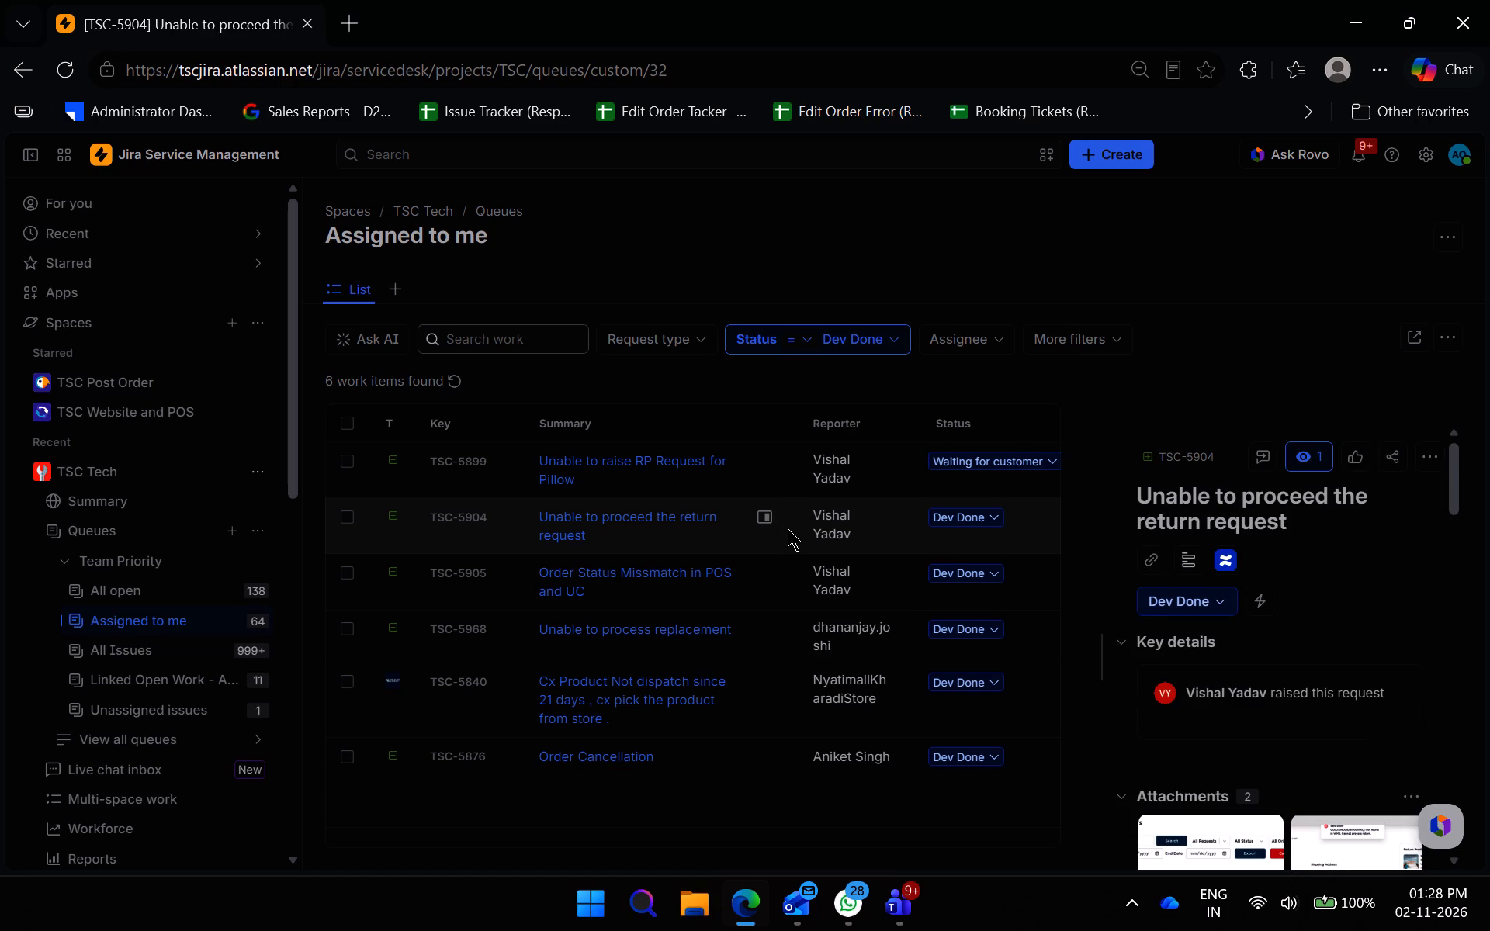
scroll(1251, 697, down, 16)
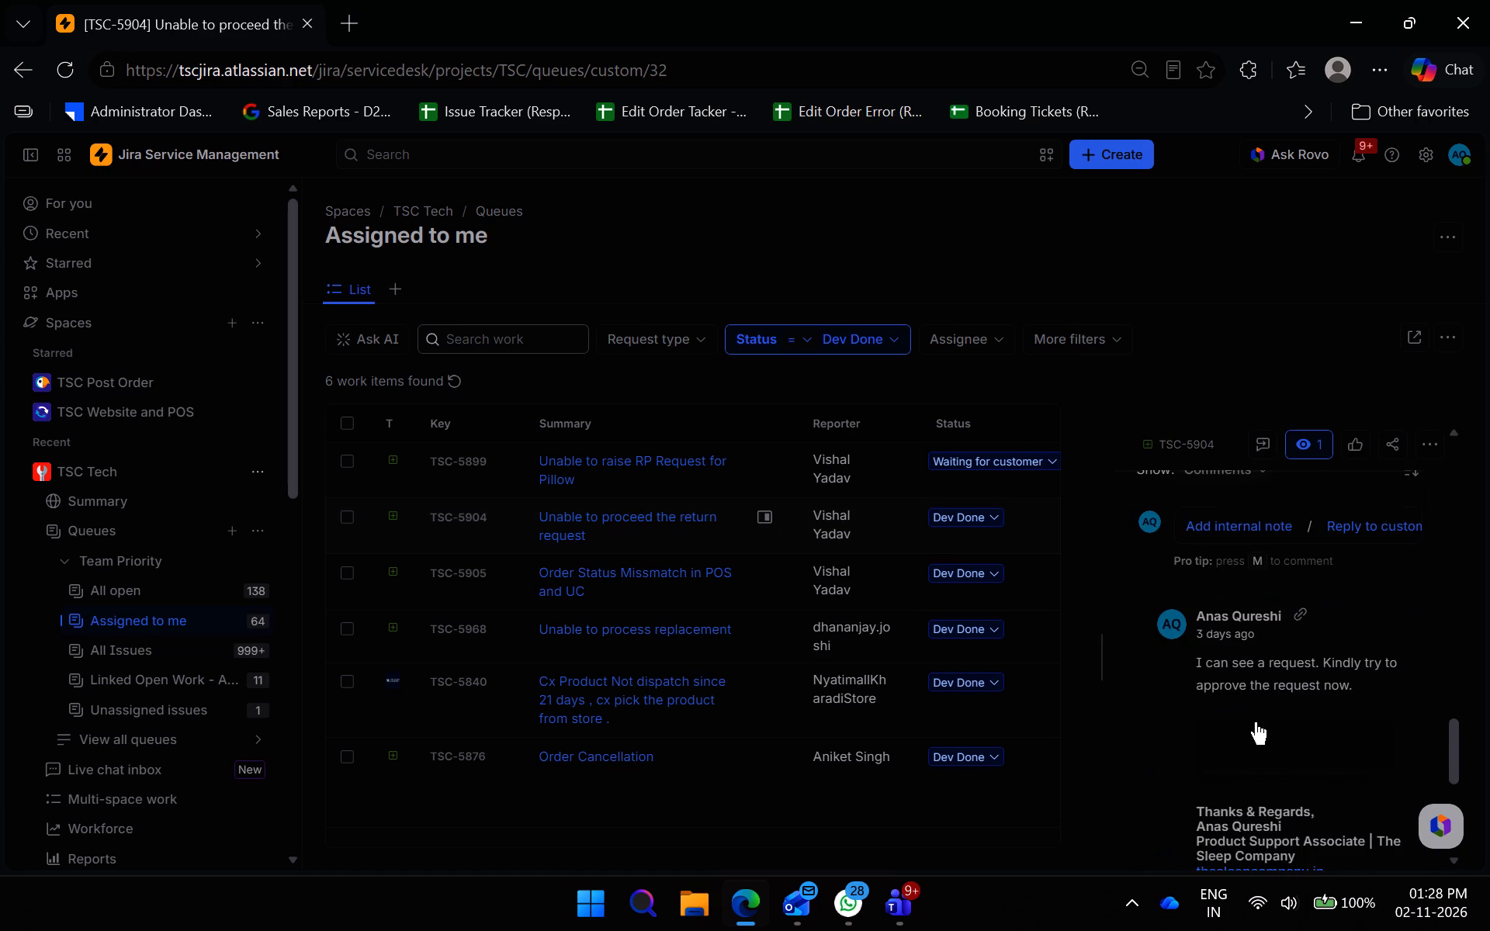
scroll(1277, 748, down, 2)
scroll(1280, 752, up, 2)
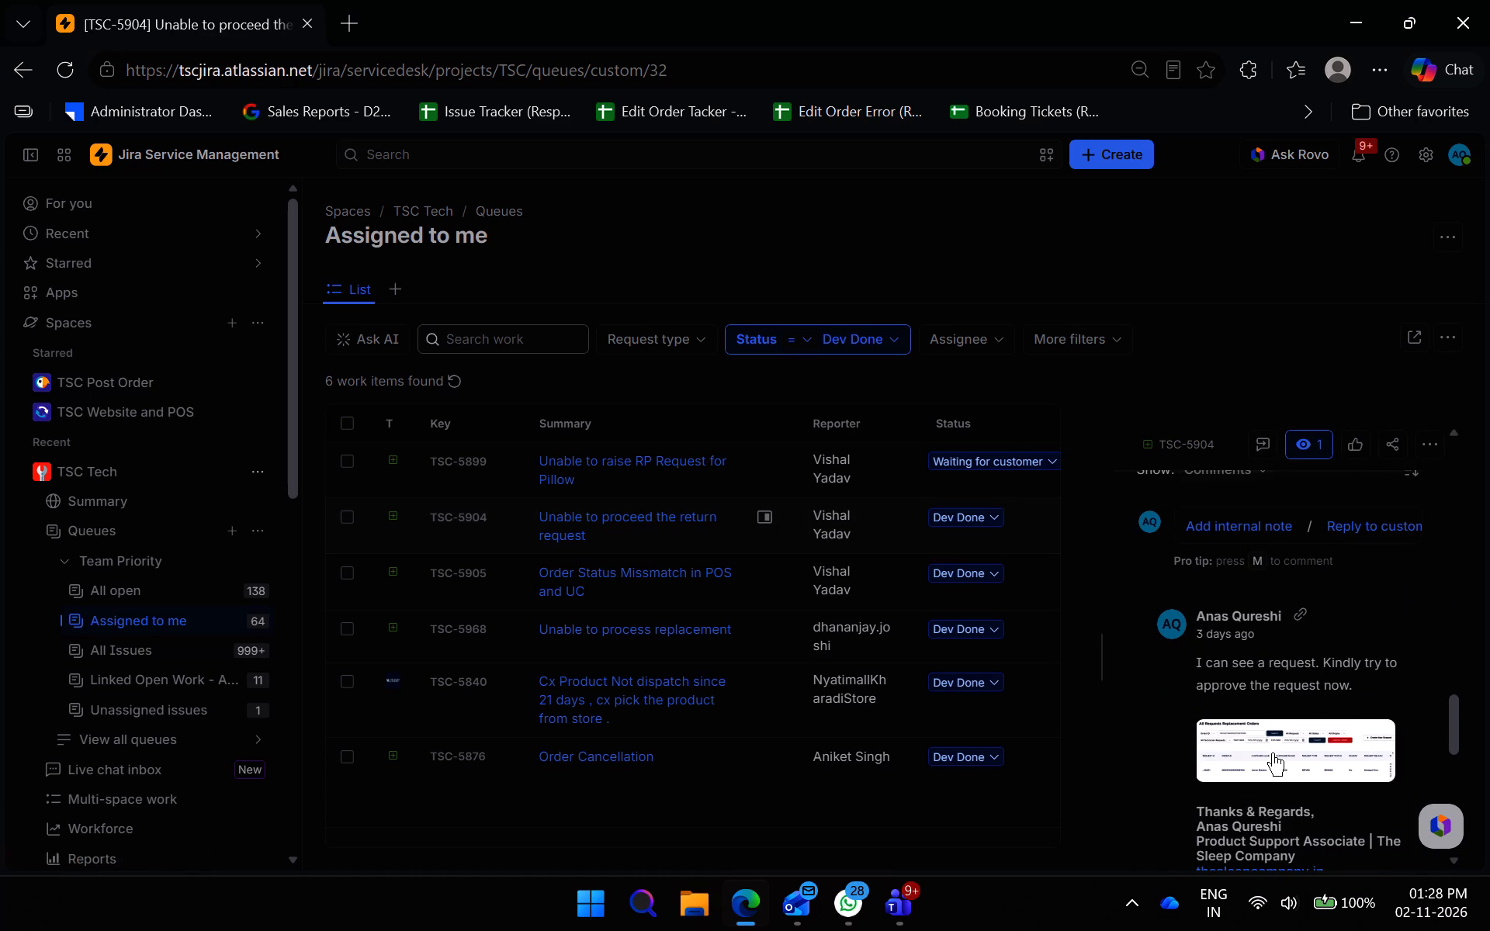
scroll(1273, 746, up, 17)
scroll(1250, 732, down, 6)
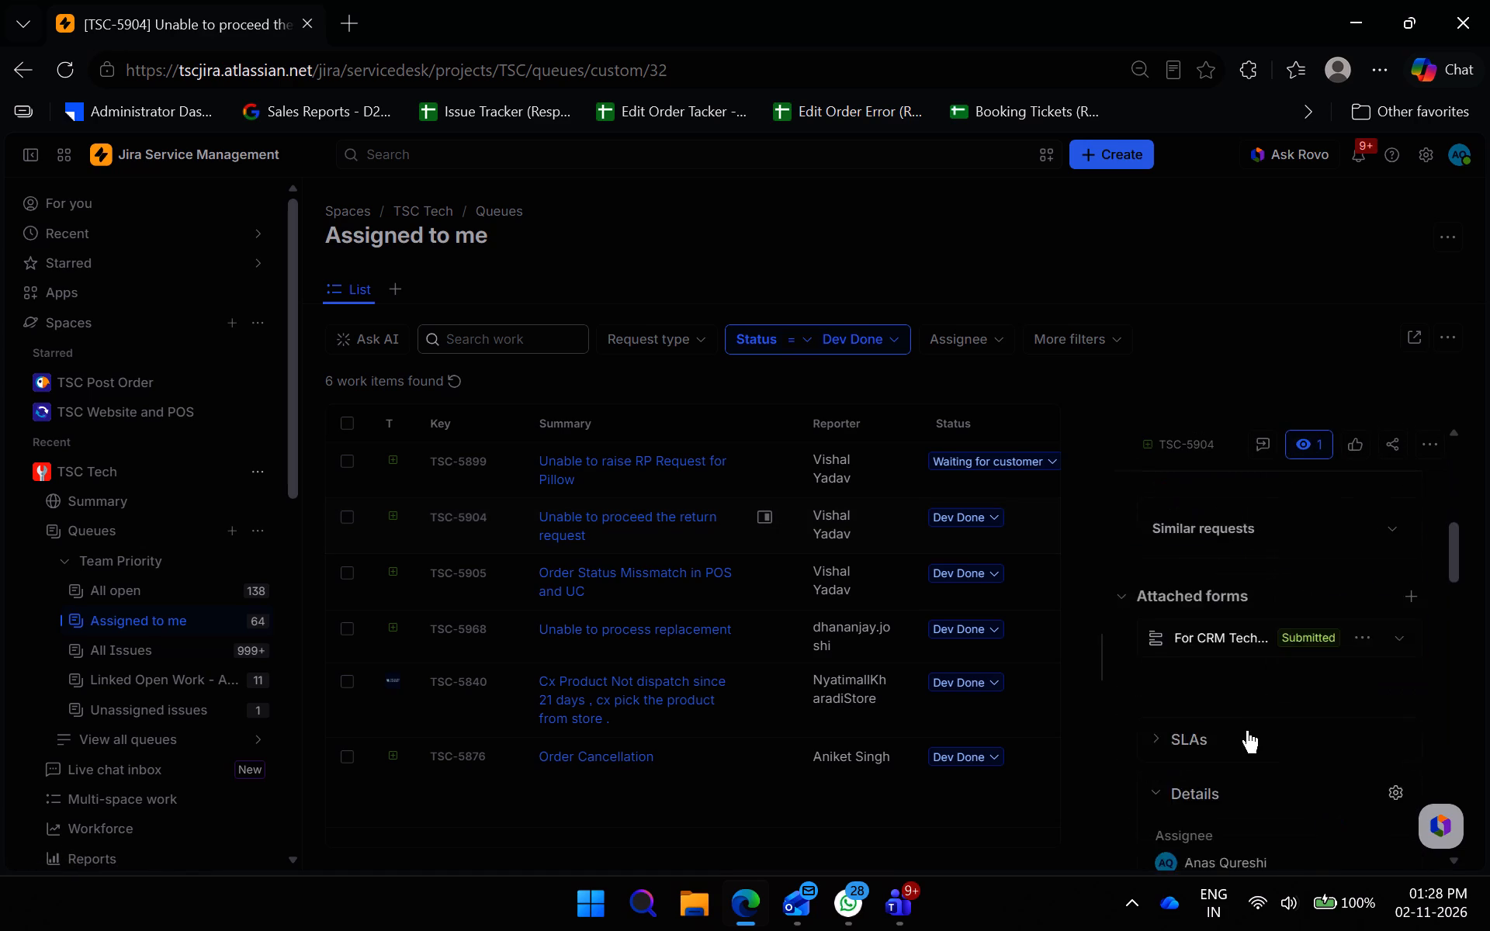
scroll(1247, 730, down, 5)
scroll(1247, 729, up, 8)
scroll(1247, 729, down, 13)
Check the linked work item on ticket TSC-5899 again.
click(771, 455)
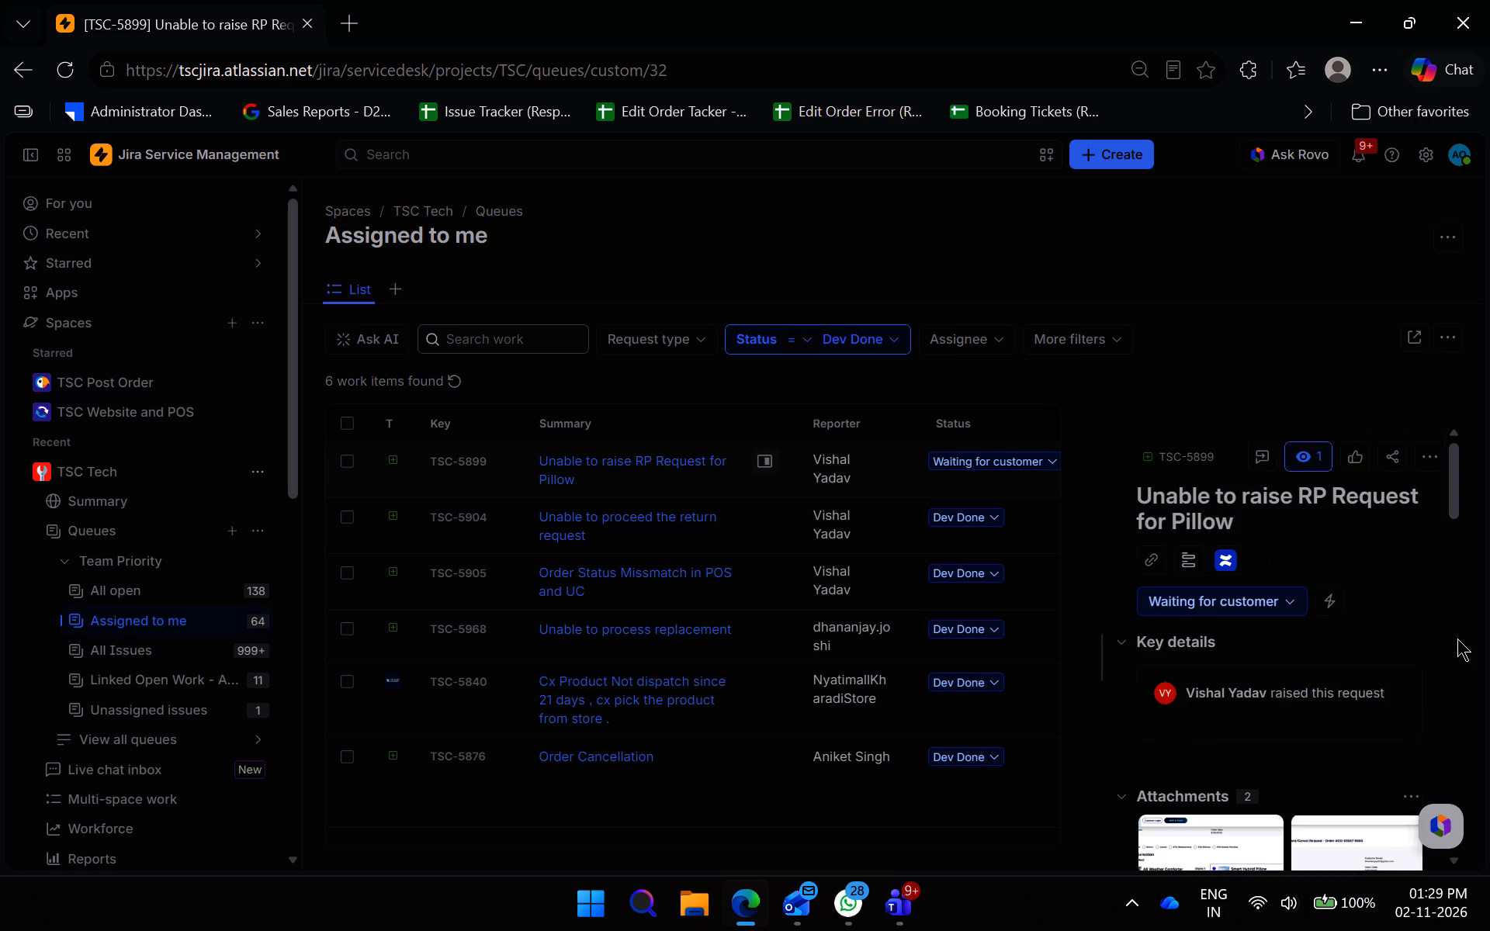
scroll(1436, 676, down, 6)
scroll(1432, 679, up, 3)
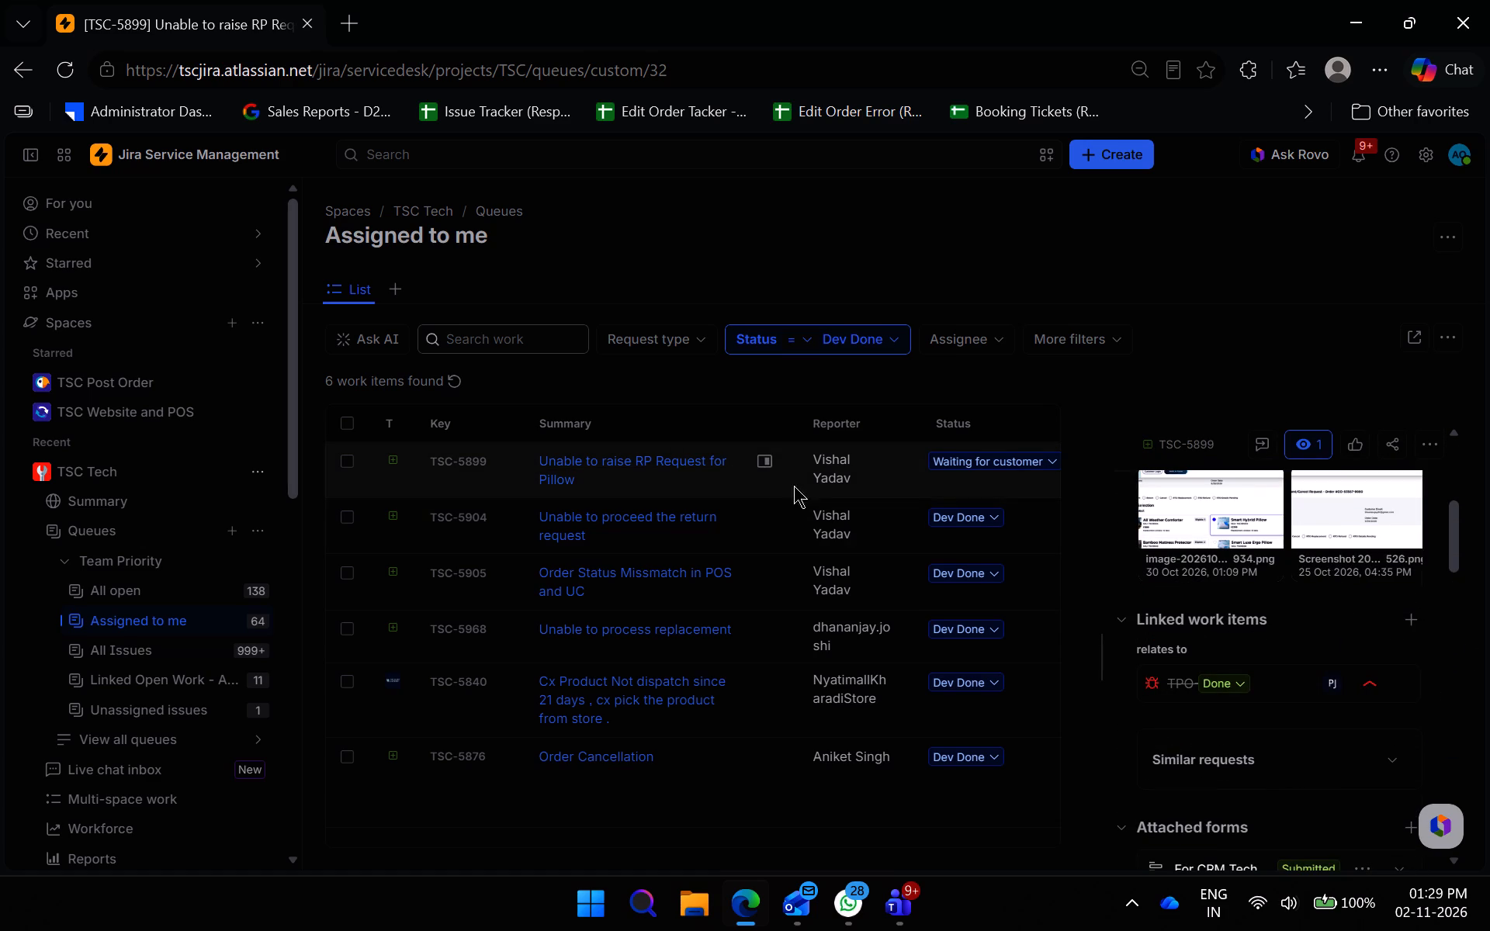
Review ticket TSC-5904's linked work item and comments, and change the ticket's status to Waiting for customer.
click(765, 511)
scroll(1347, 675, down, 2)
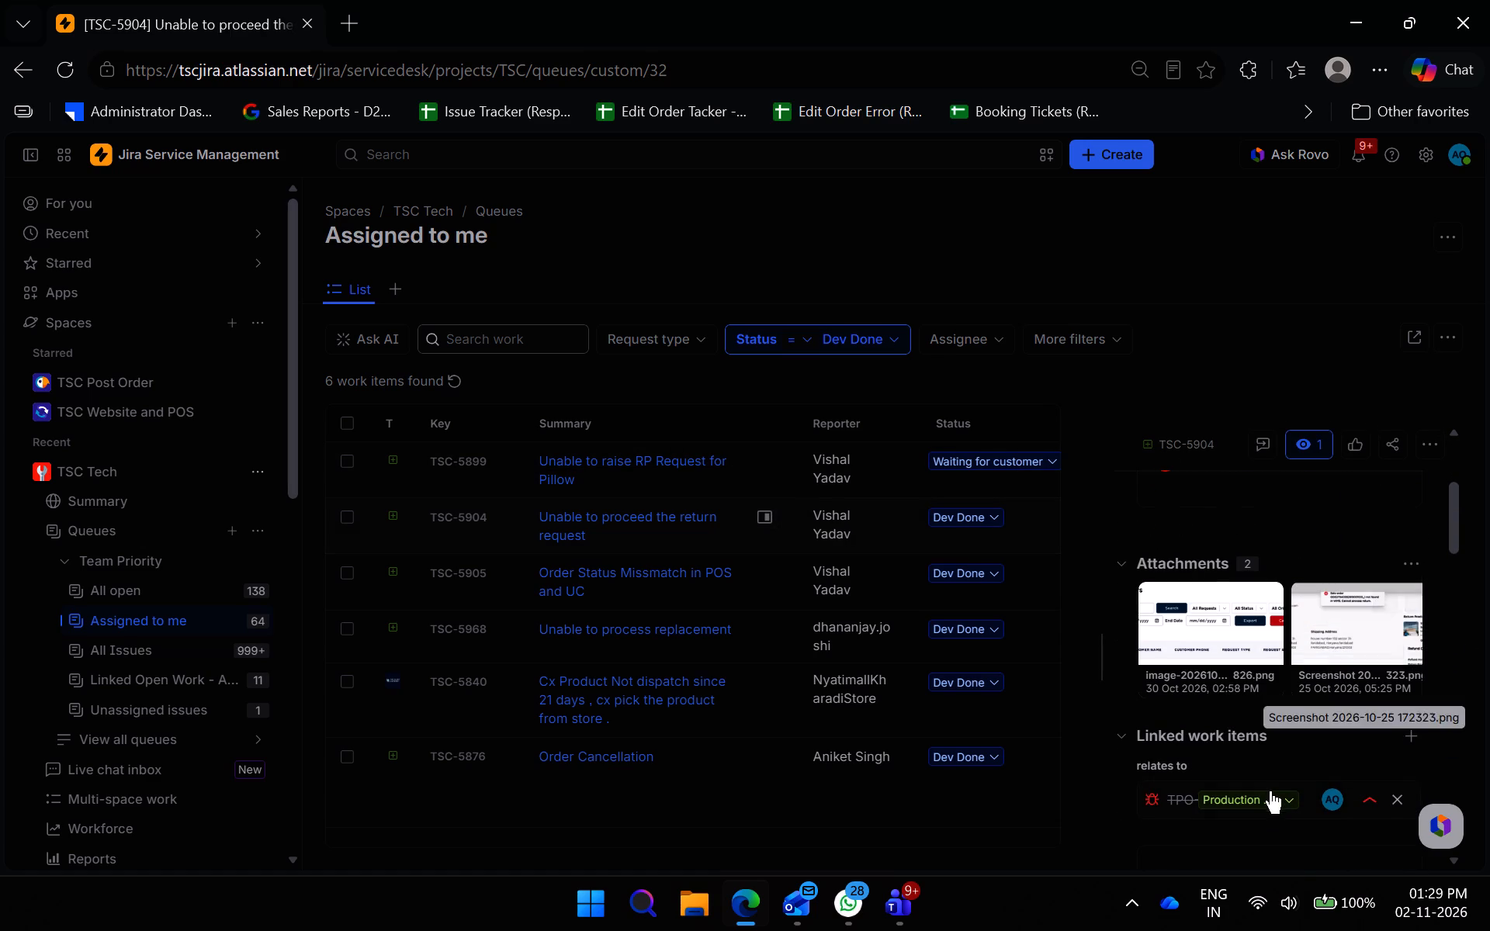
click(1270, 798)
click(1291, 688)
scroll(1287, 735, down, 4)
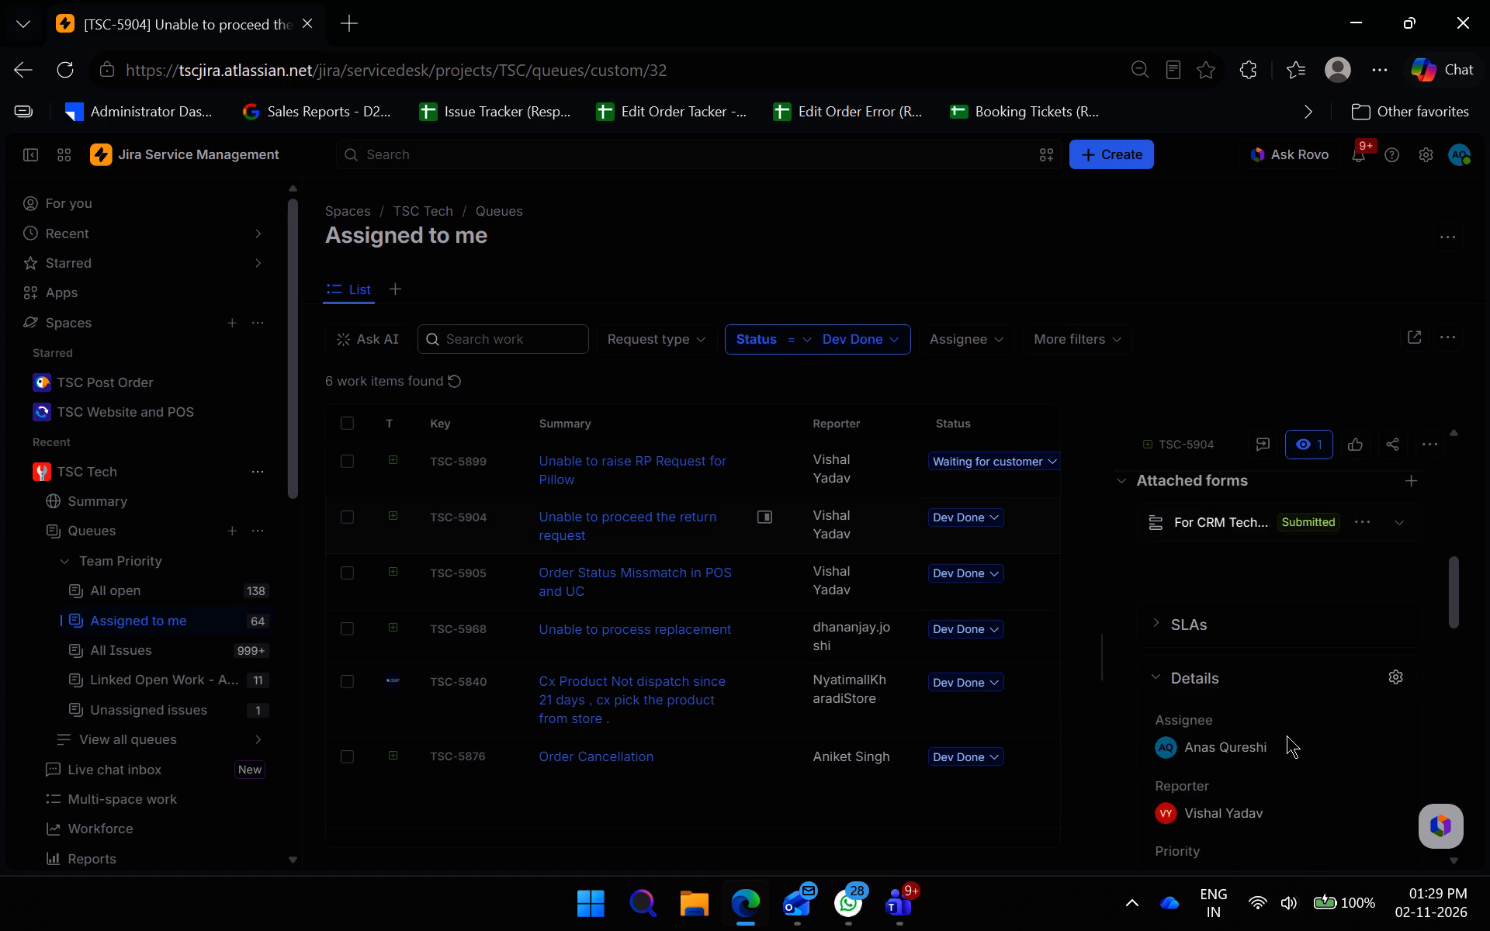
scroll(1287, 735, down, 15)
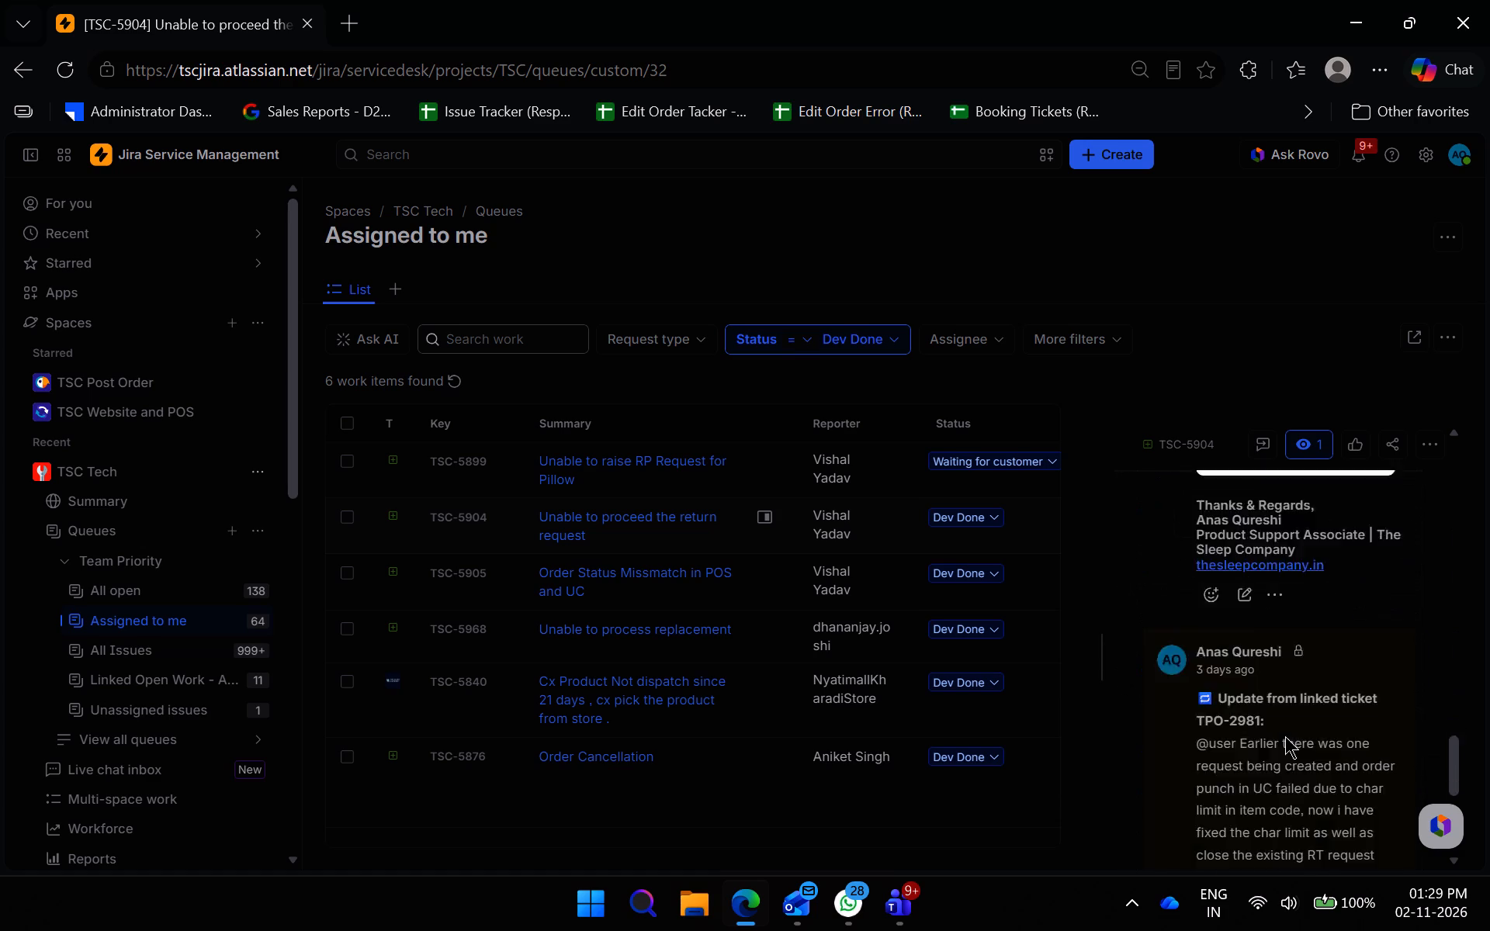
scroll(1285, 736, up, 20)
scroll(1285, 736, up, 2)
click(1214, 598)
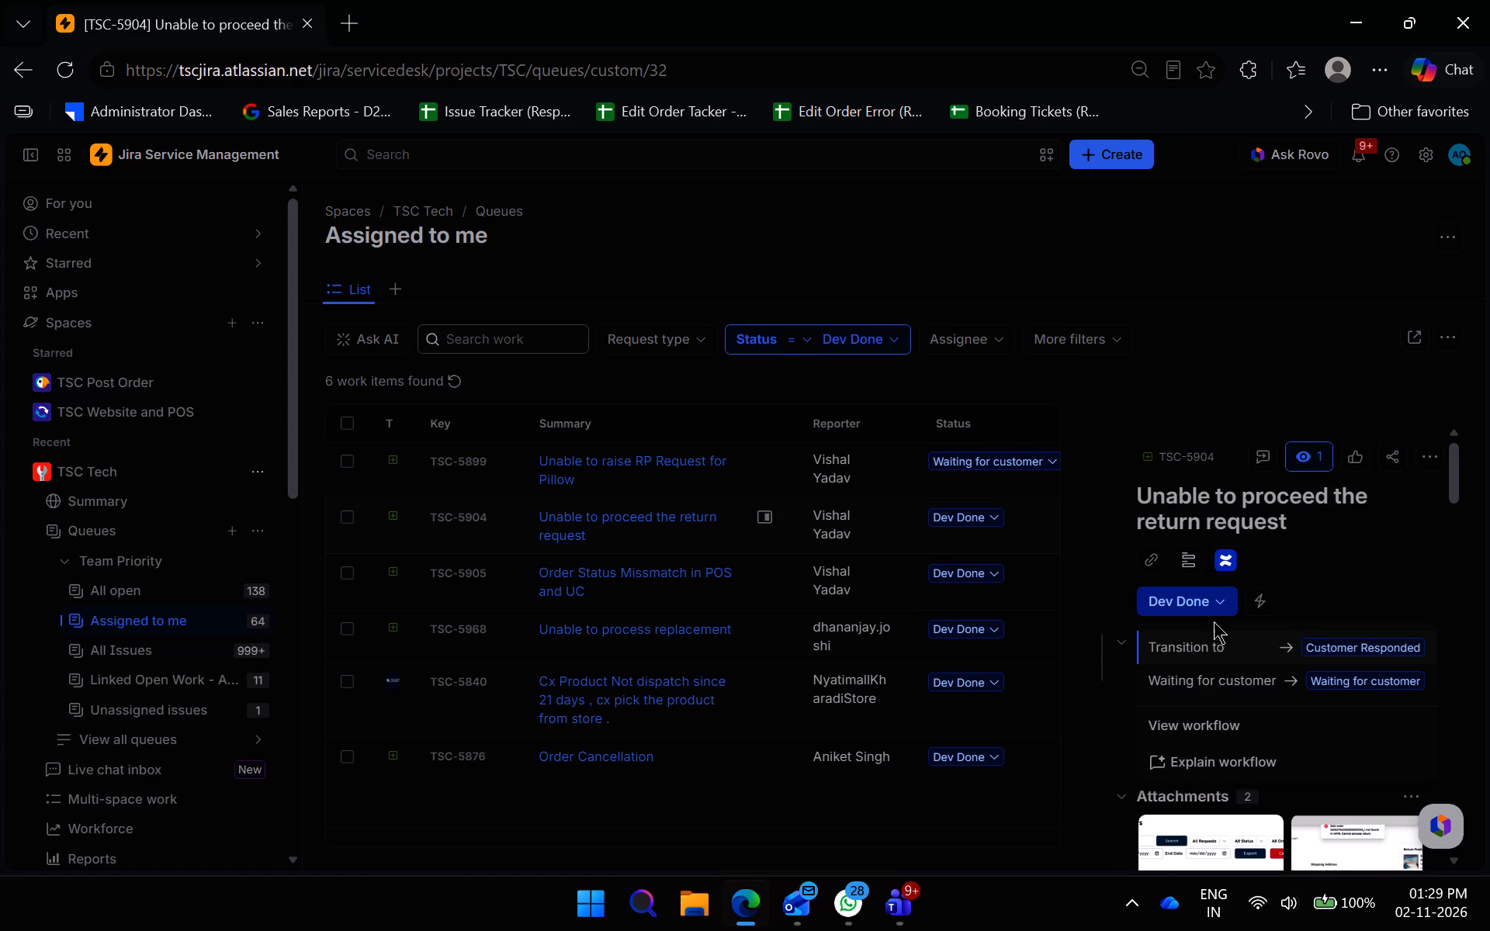
click(1238, 673)
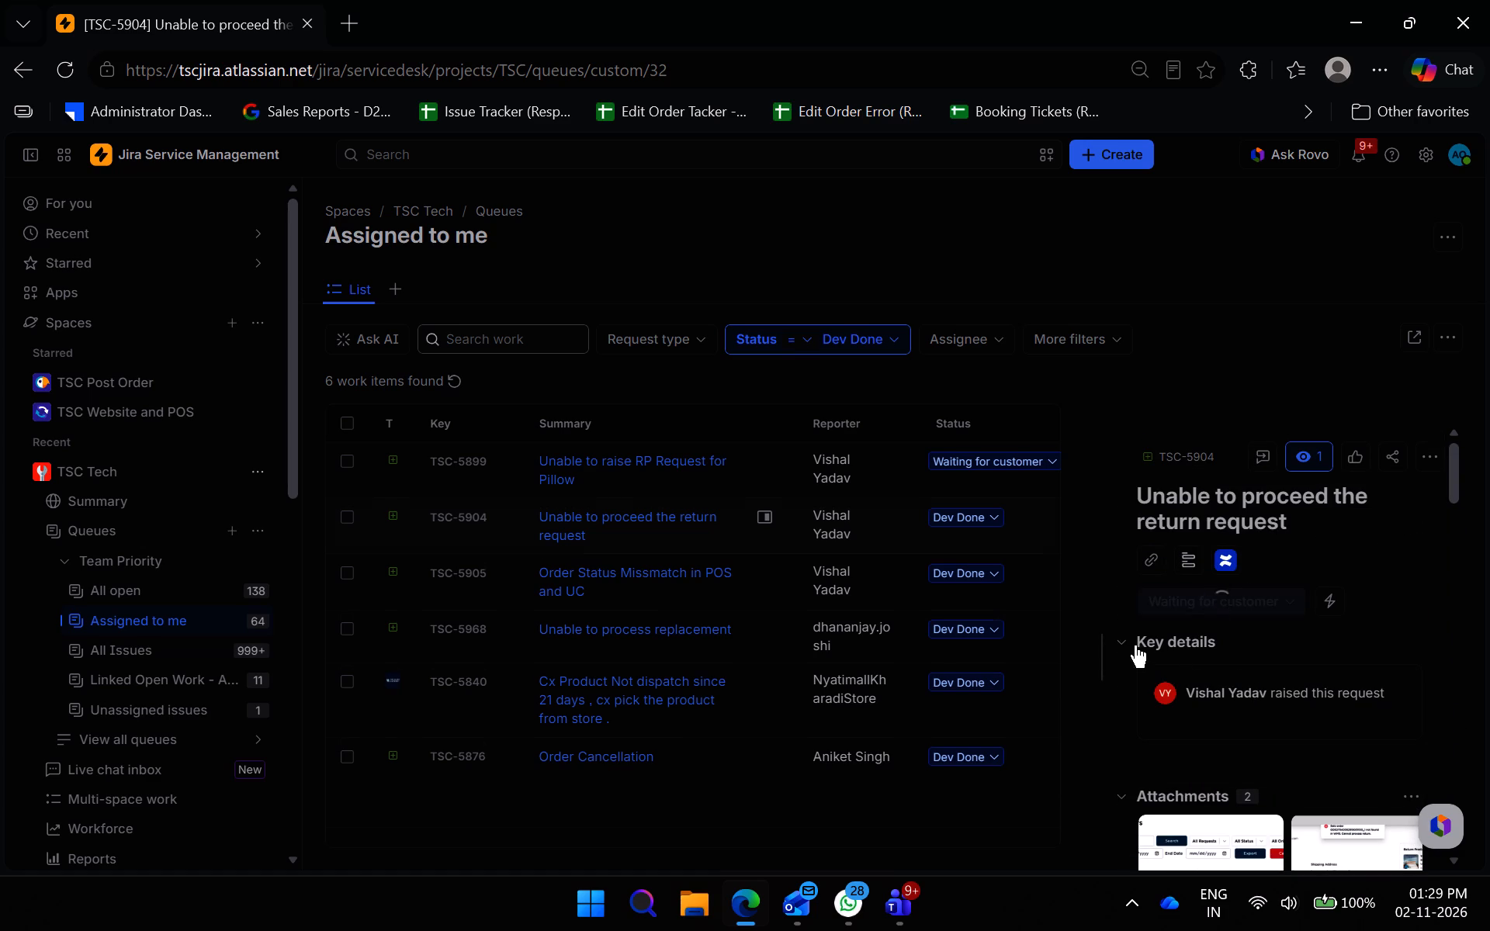
Review the comments on ticket TSC-5905, the POS and UC order status mismatch, and set its linked blocking TPO work item to Done.
click(762, 529)
click(762, 520)
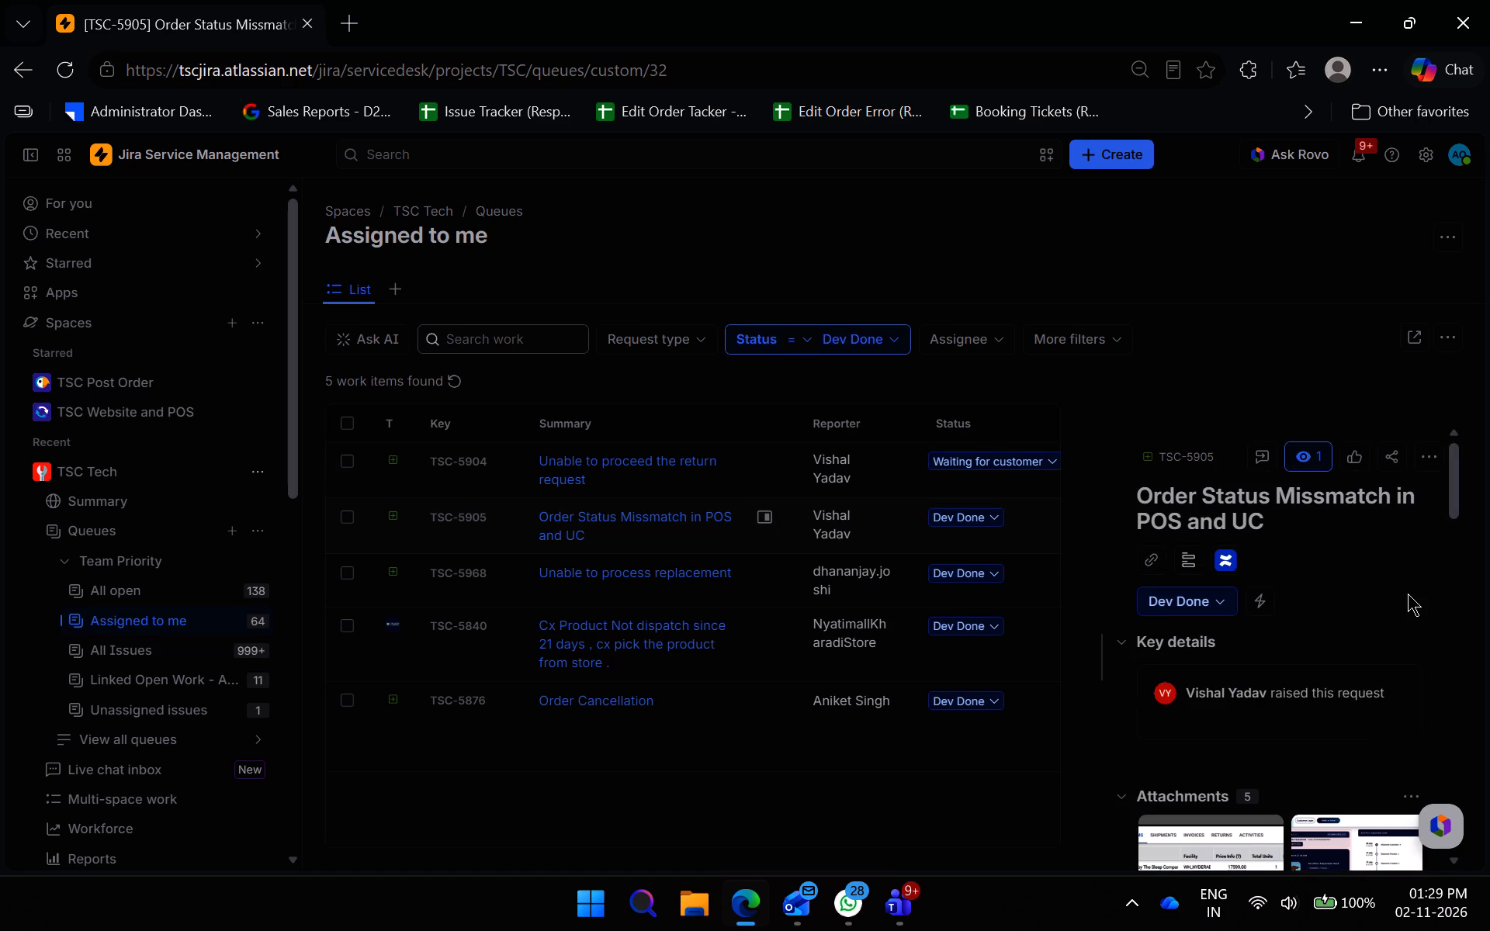
scroll(1336, 614, down, 6)
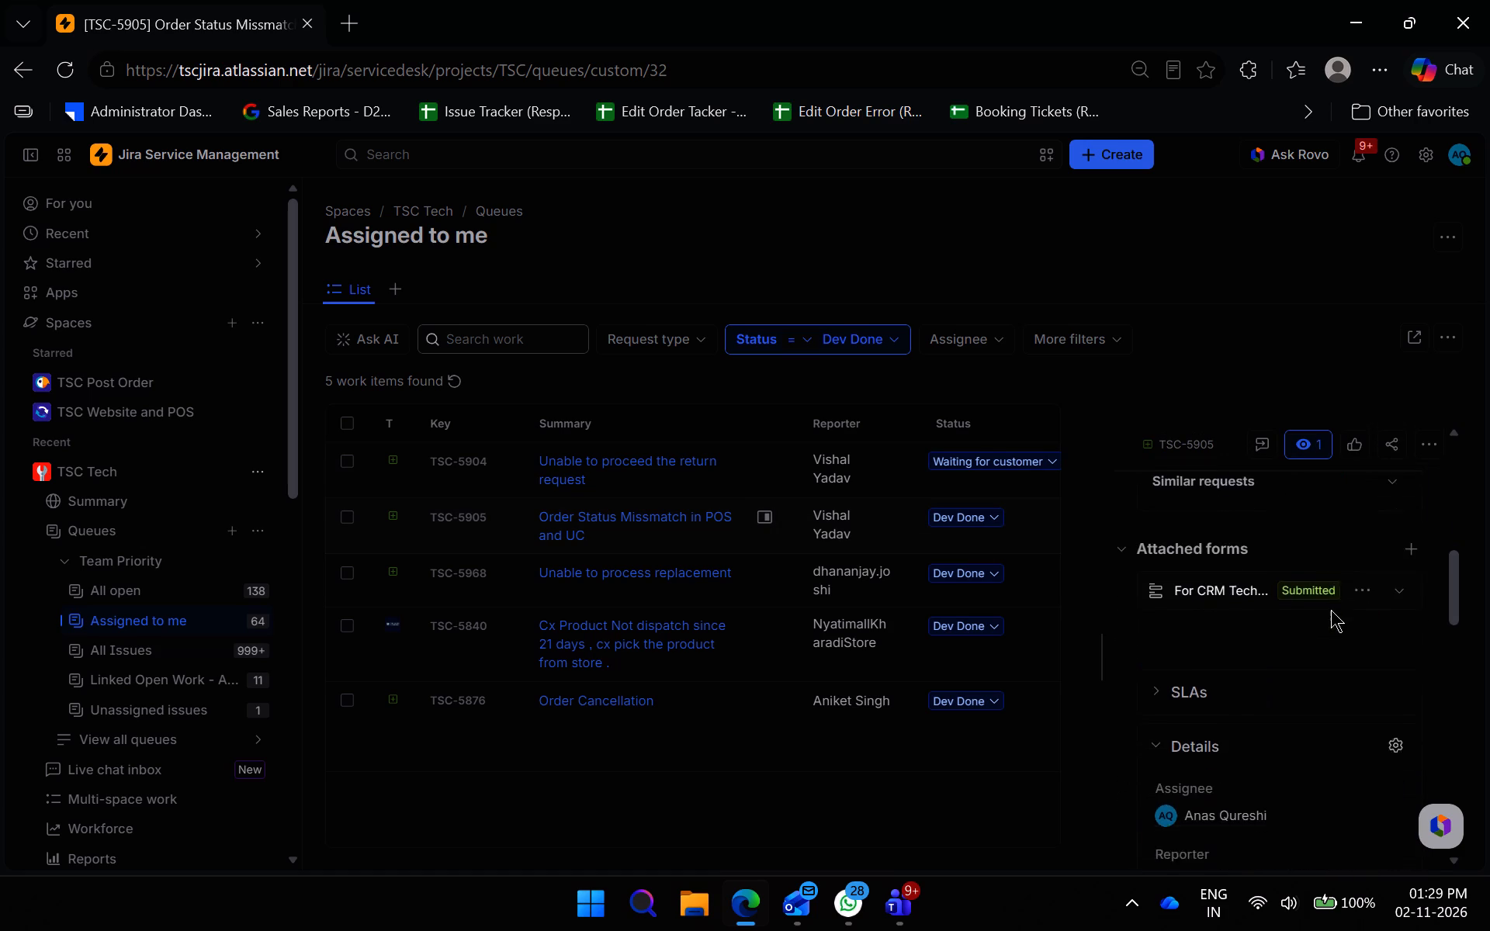
scroll(1302, 612, down, 2)
scroll(1300, 616, up, 6)
scroll(1223, 786, down, 17)
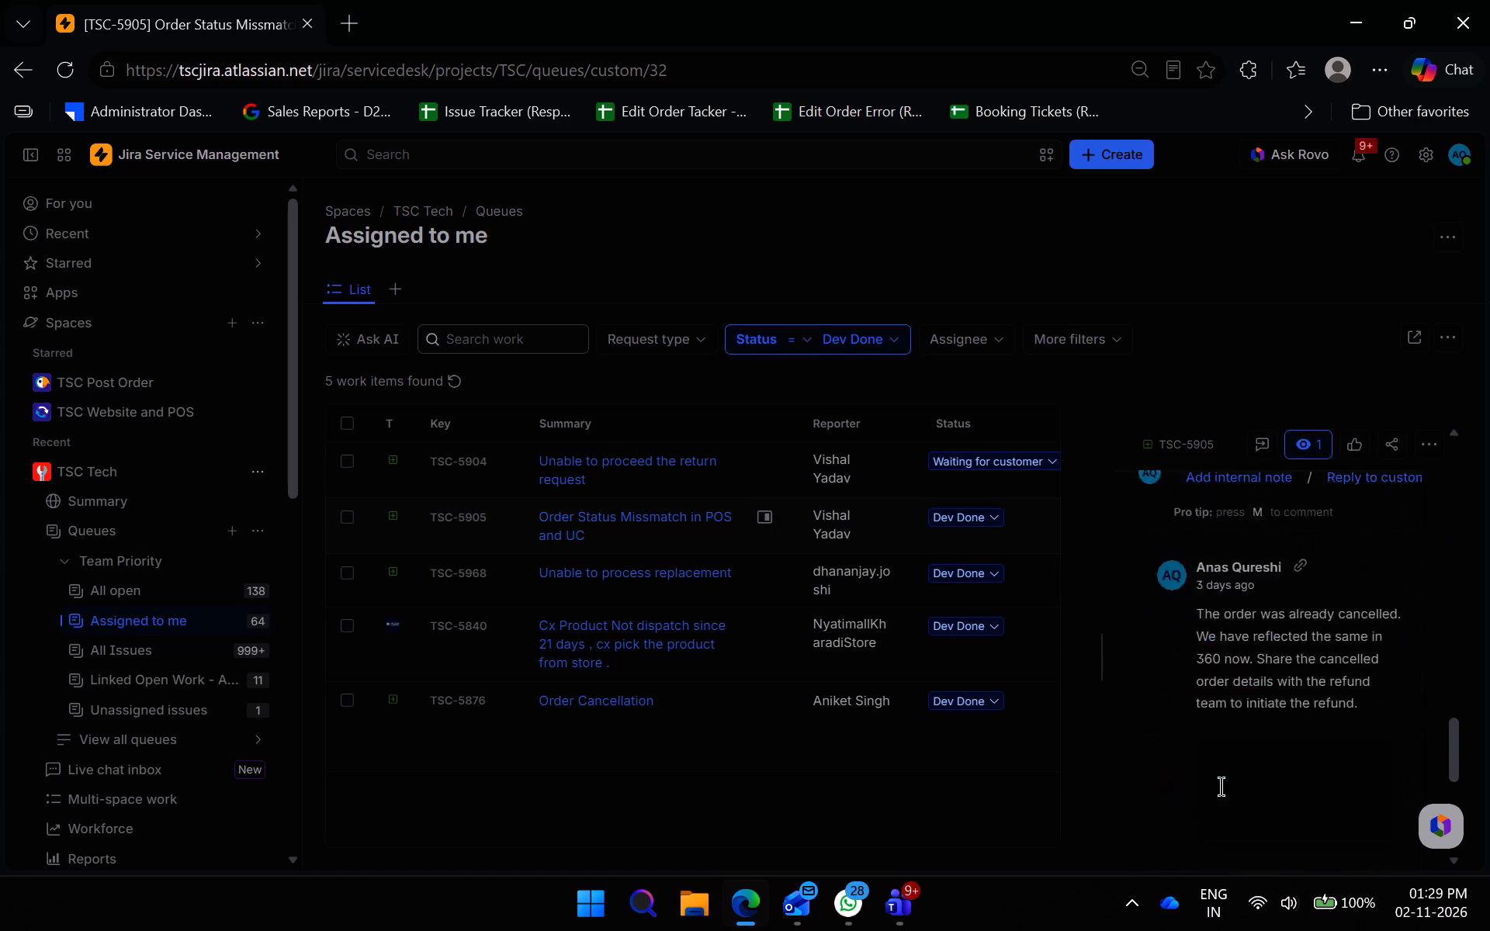
scroll(1233, 794, up, 2)
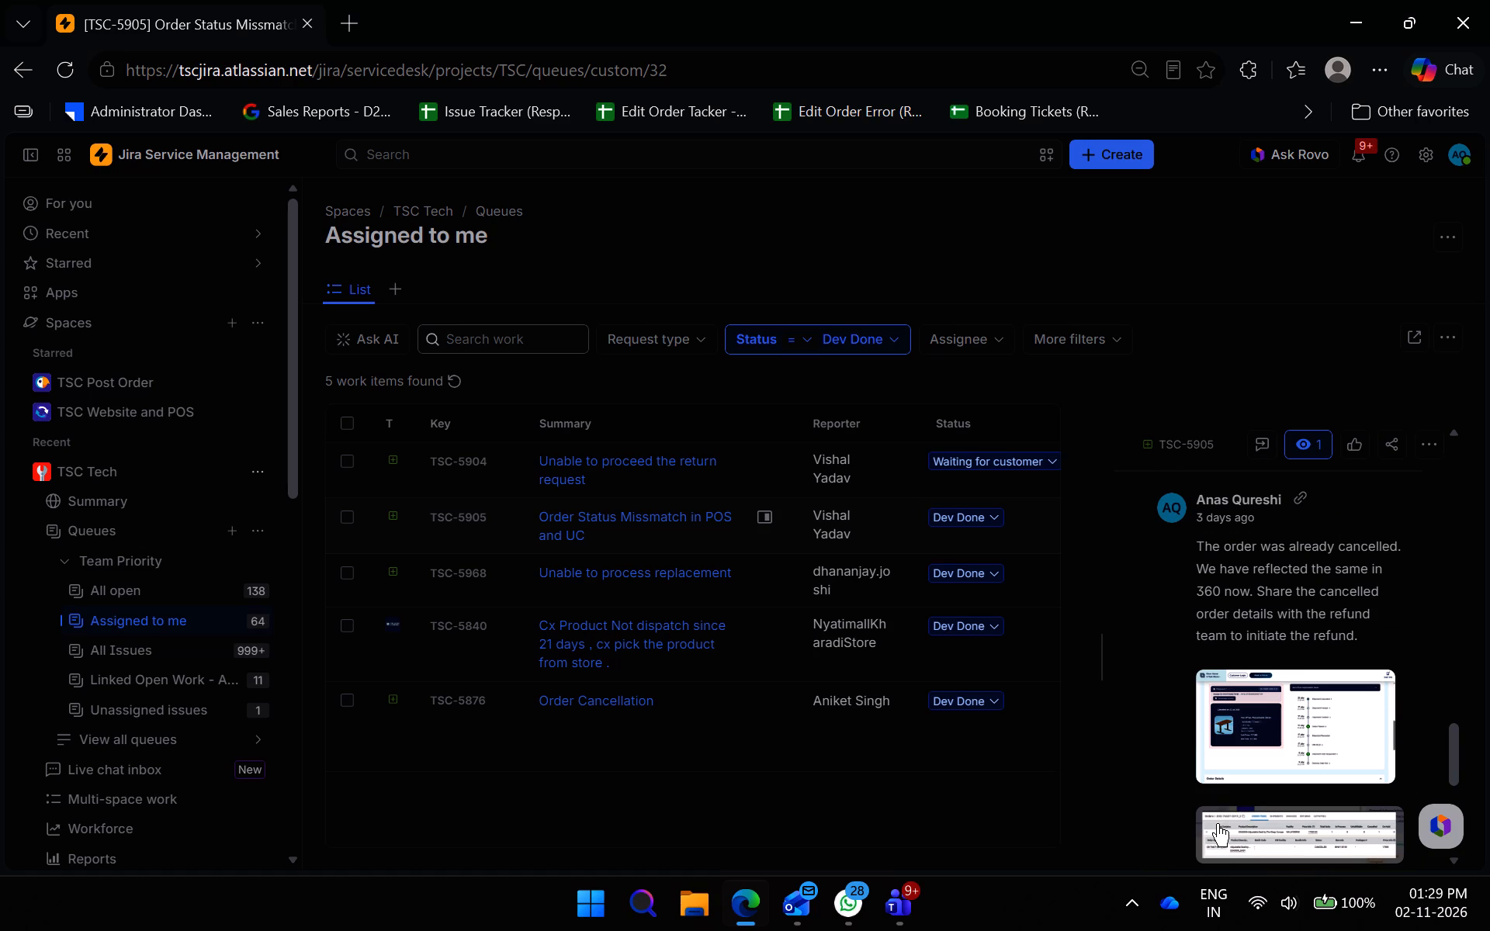
scroll(1217, 824, up, 14)
click(1257, 684)
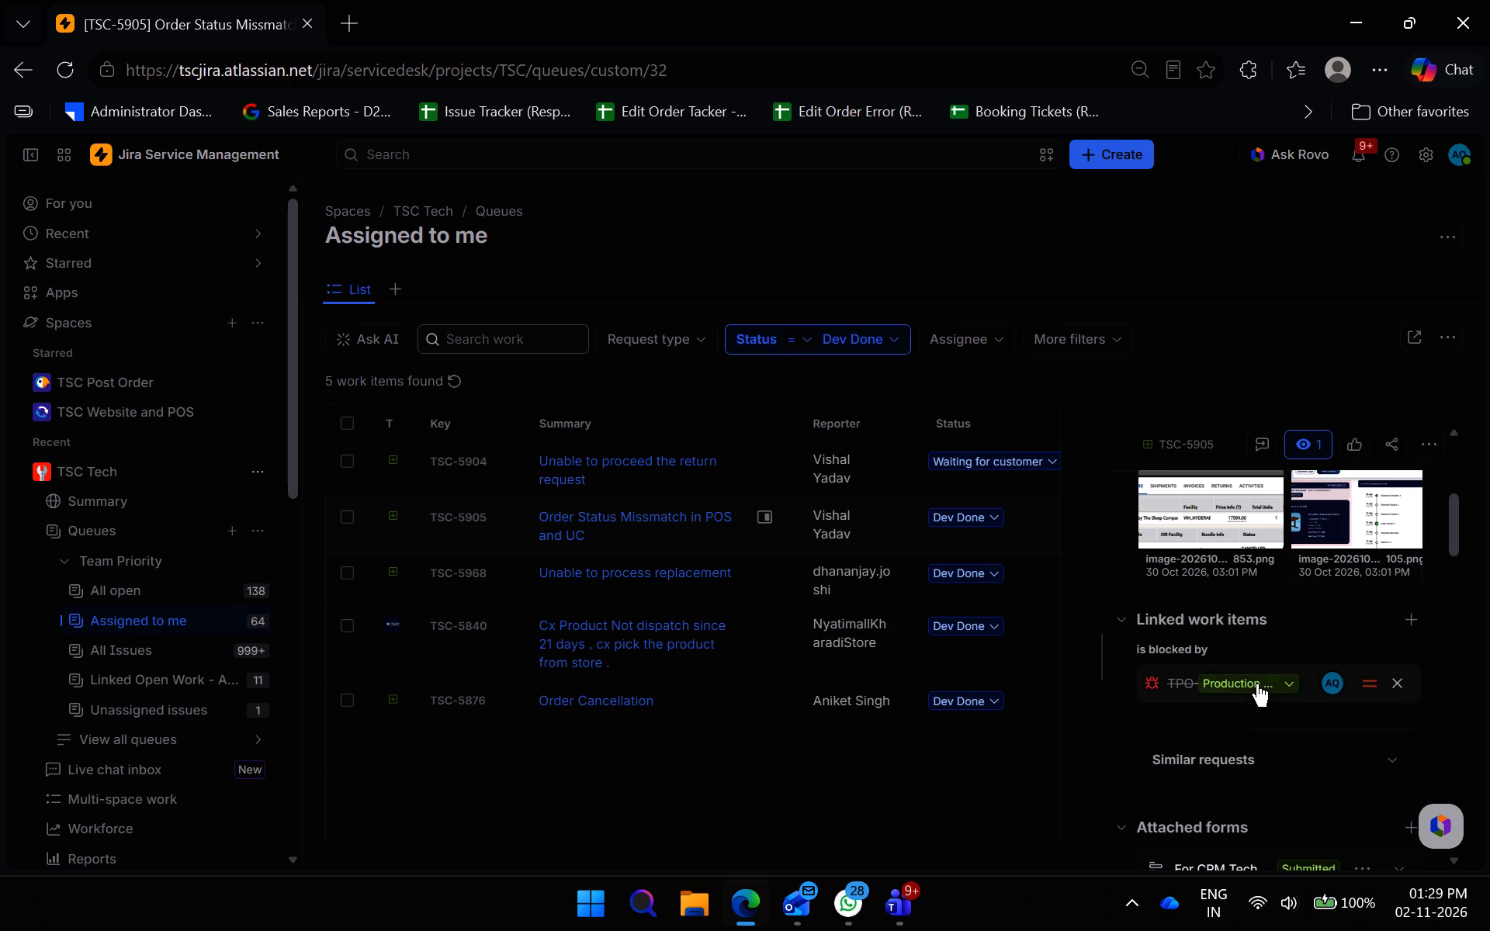
click(1255, 723)
Change the status of ticket TSC-5905 to Waiting for customer.
scroll(1249, 780, down, 9)
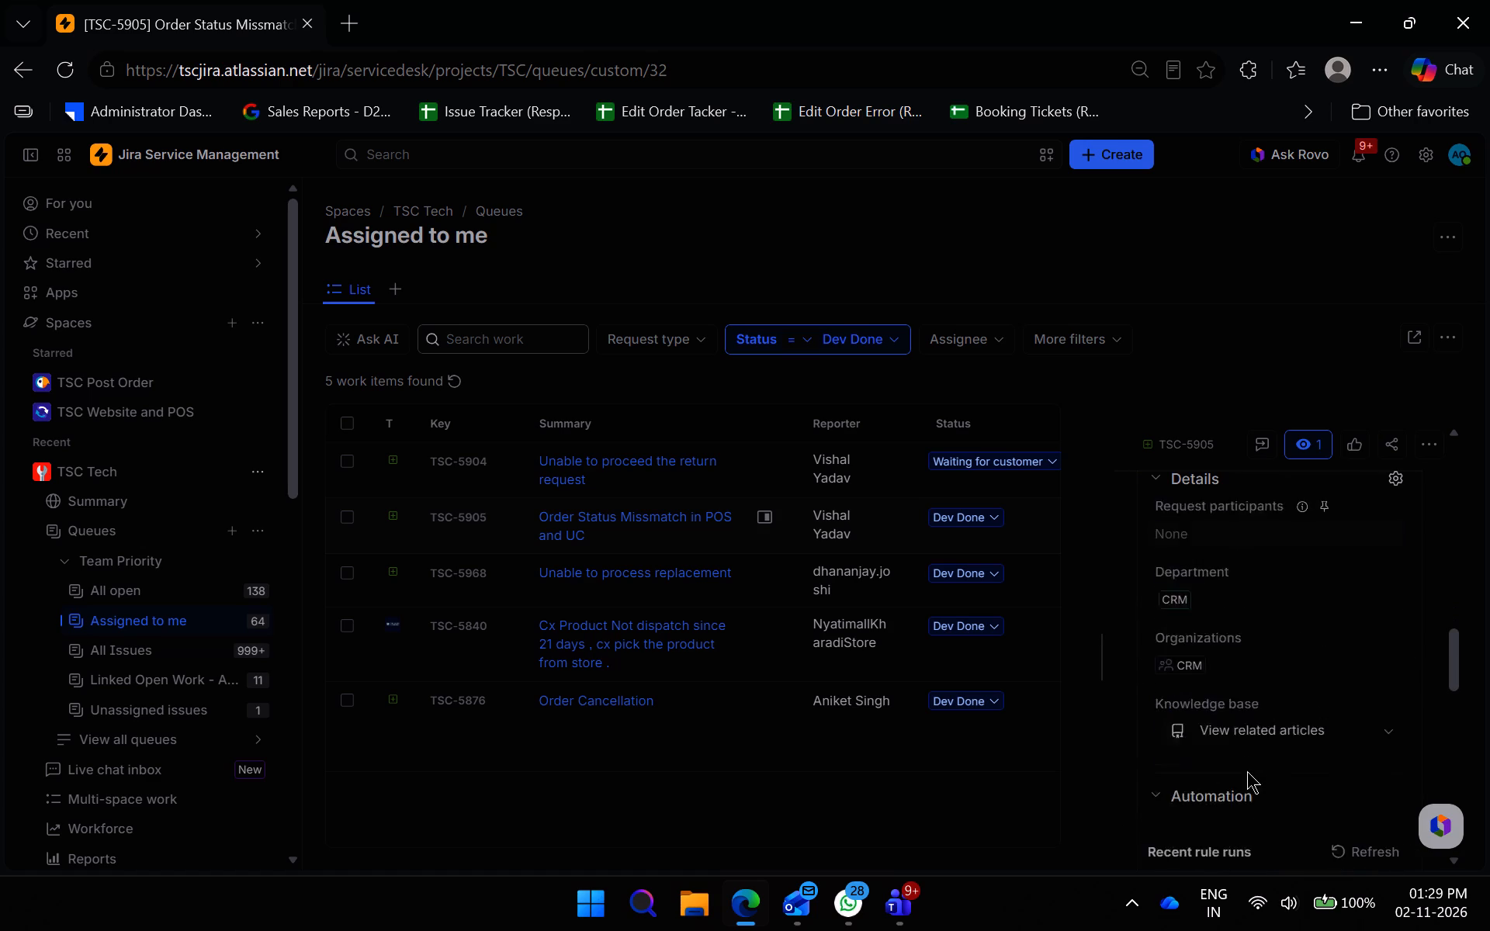
scroll(1242, 767, down, 5)
scroll(1225, 790, up, 11)
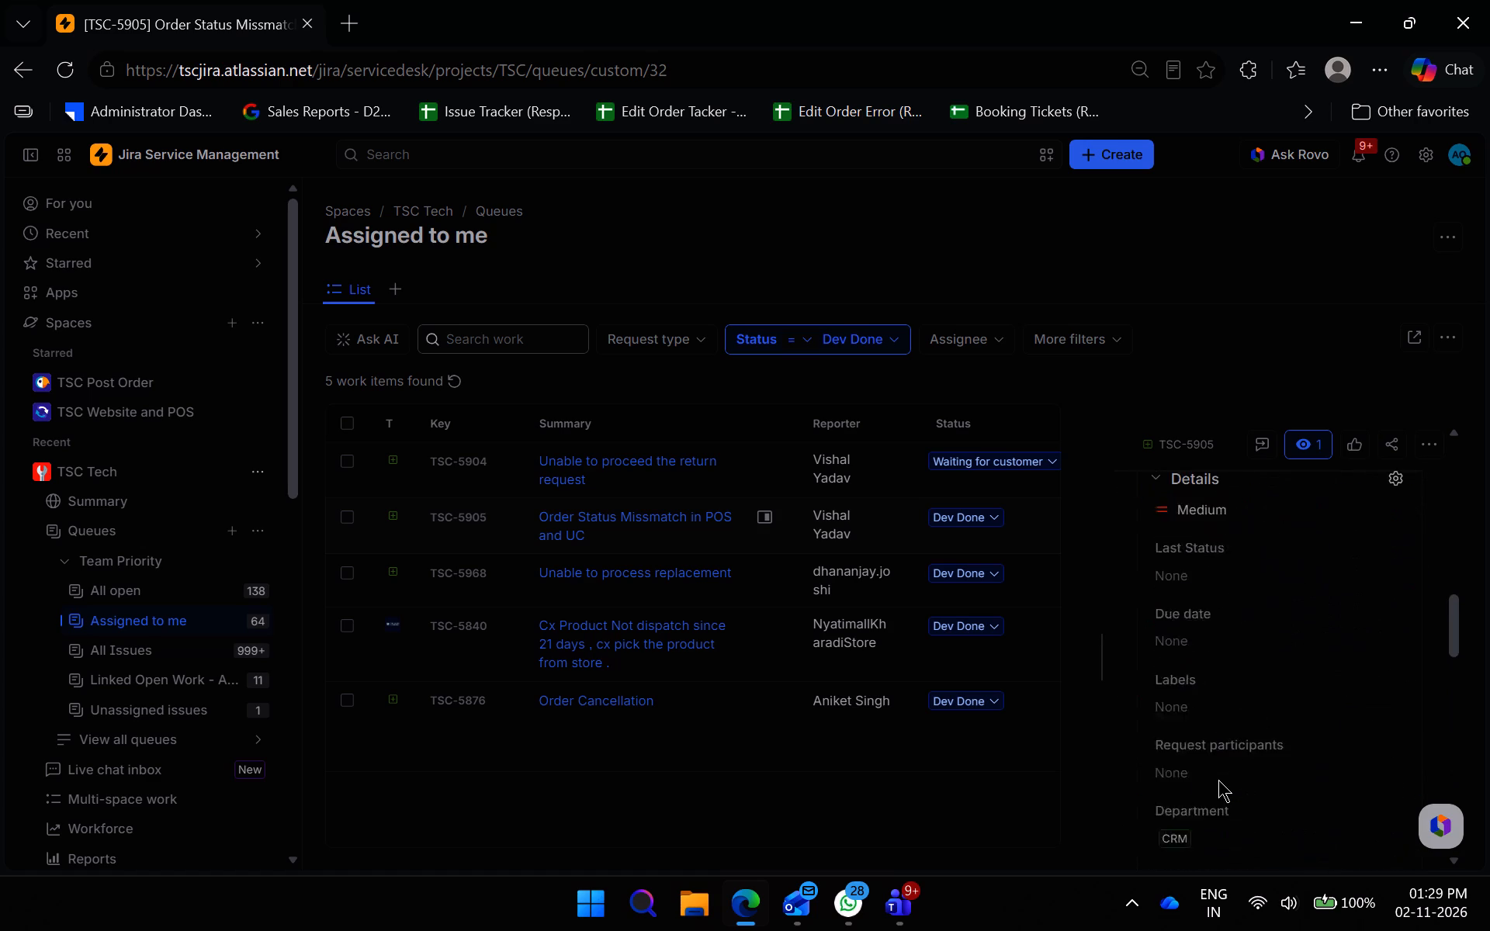
scroll(1218, 780, up, 8)
click(1198, 602)
click(1246, 686)
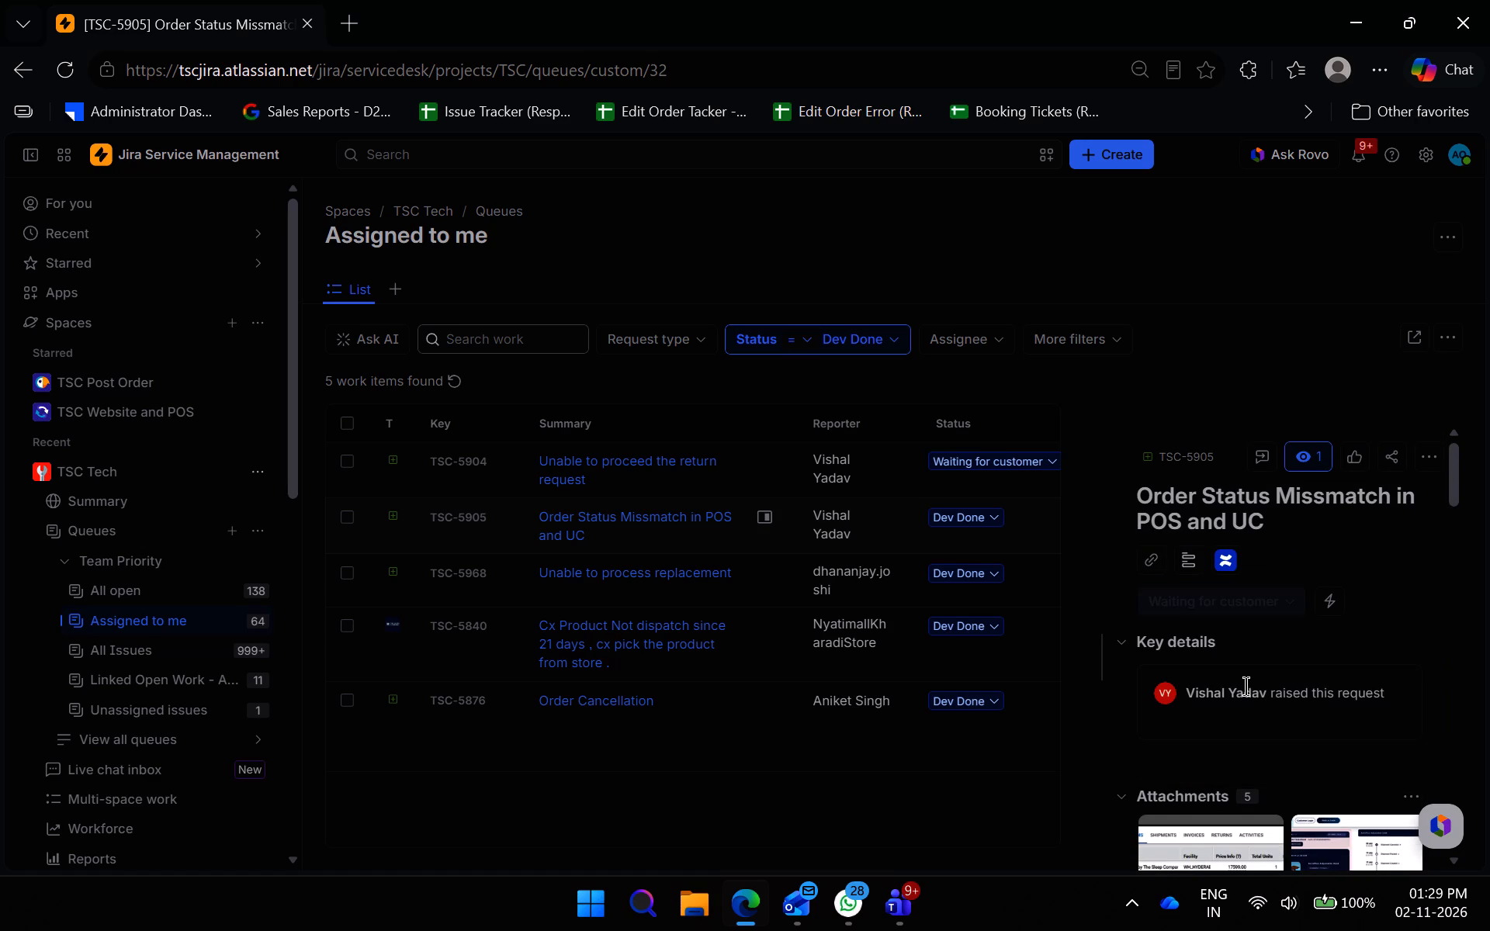
Review the comments on ticket TSC-5968, the replacement issue, and set its linked blocking TPO work item to Done.
click(767, 521)
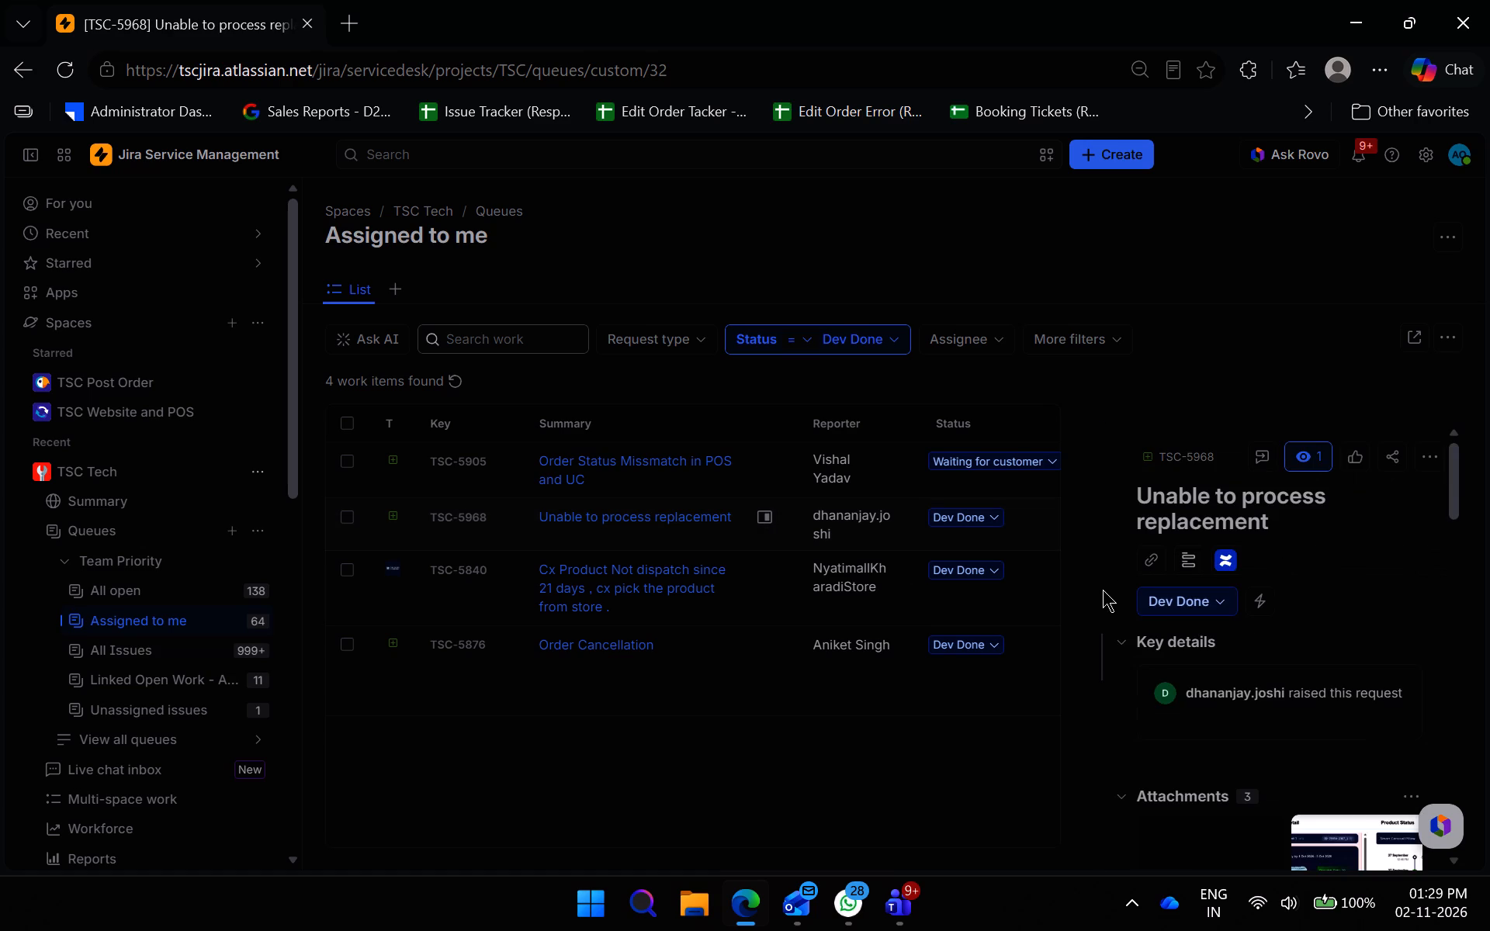
scroll(1396, 732, down, 17)
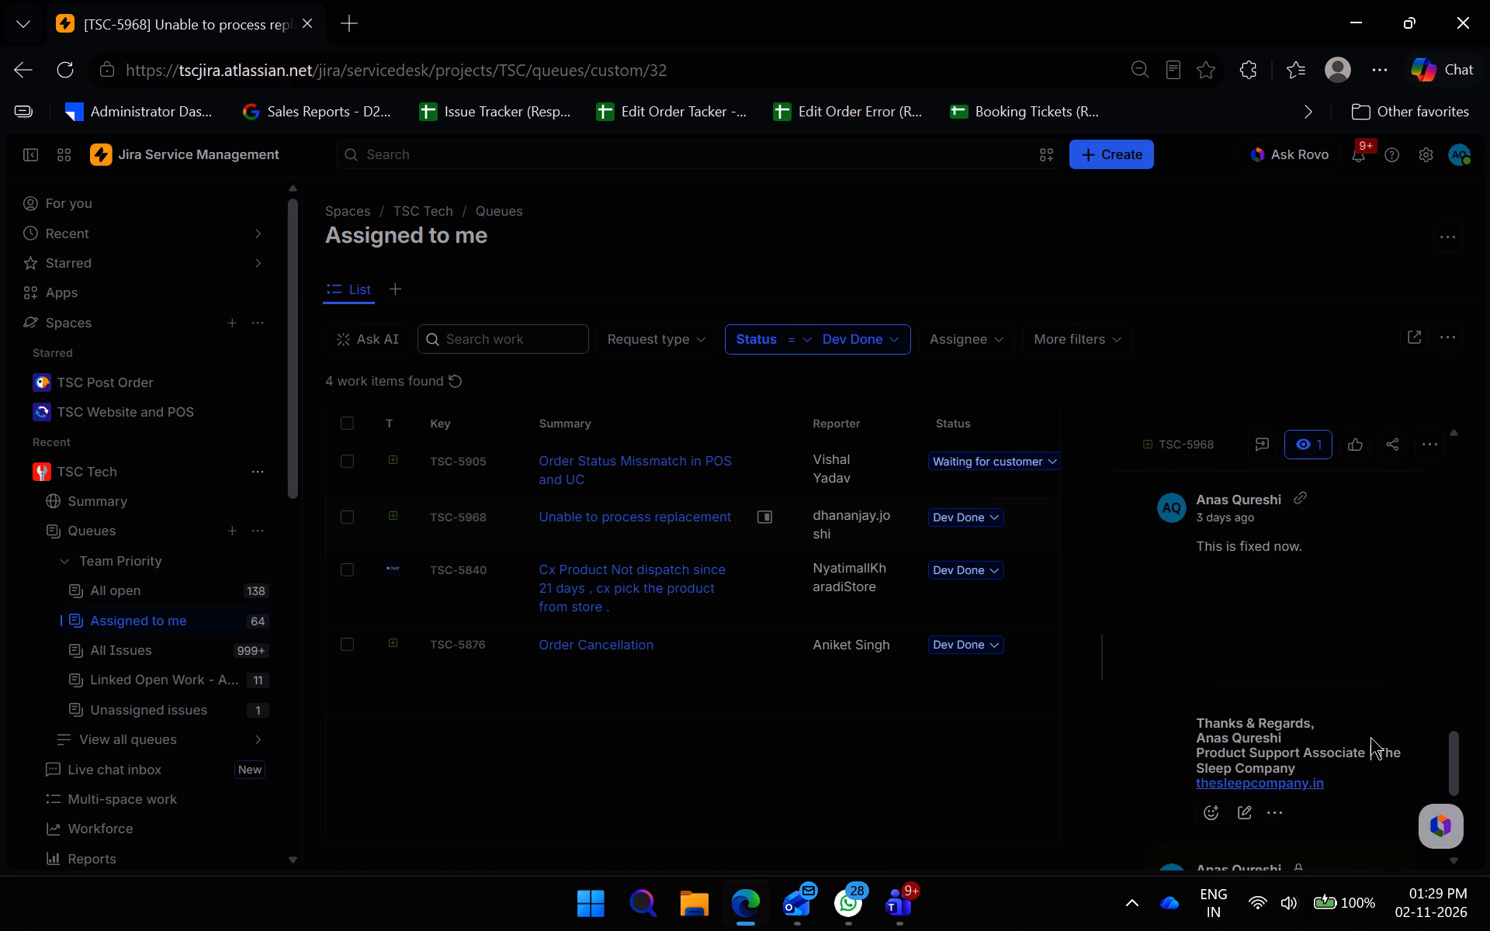
scroll(1368, 738, up, 16)
scroll(1350, 739, down, 3)
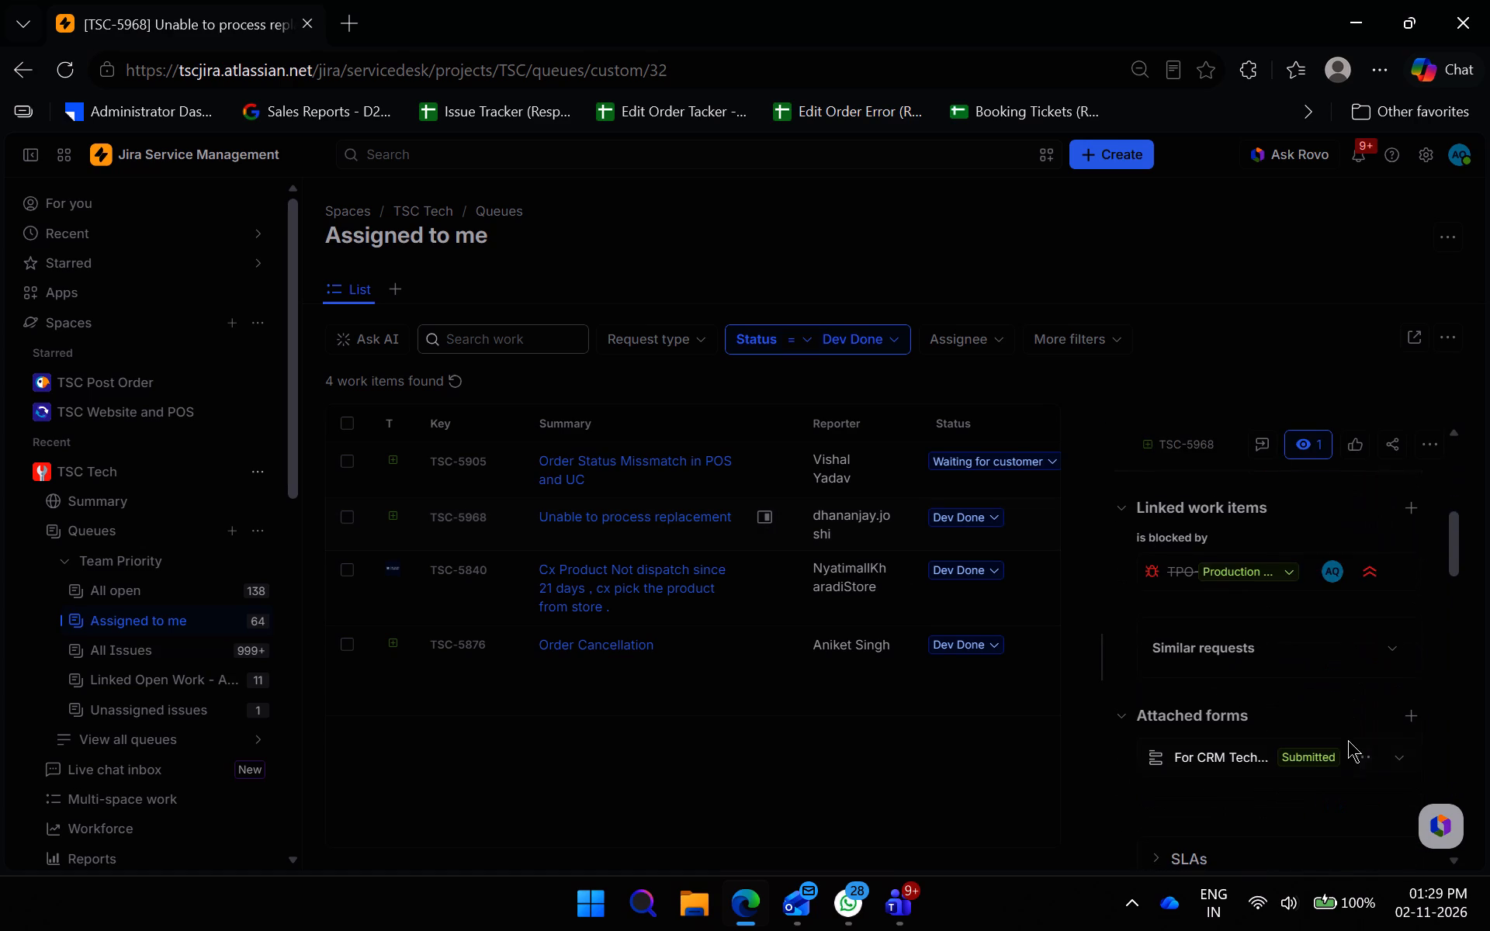
click(1260, 572)
click(1257, 608)
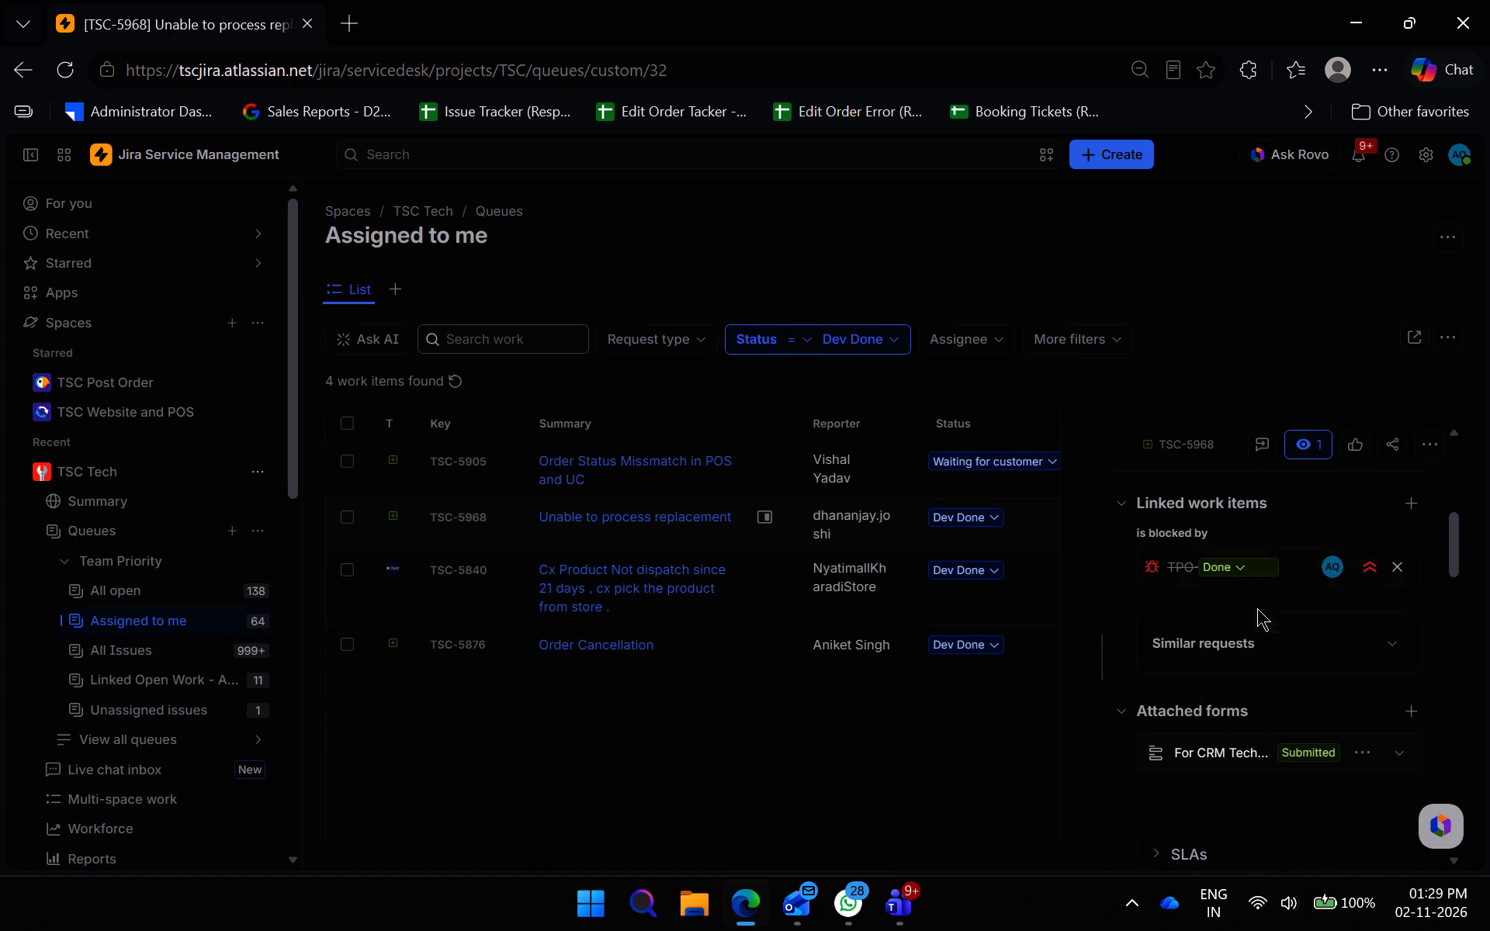
Change the status of ticket TSC-5968 to Waiting for customer.
scroll(1255, 639, up, 6)
click(1208, 596)
scroll(1222, 619, up, 8)
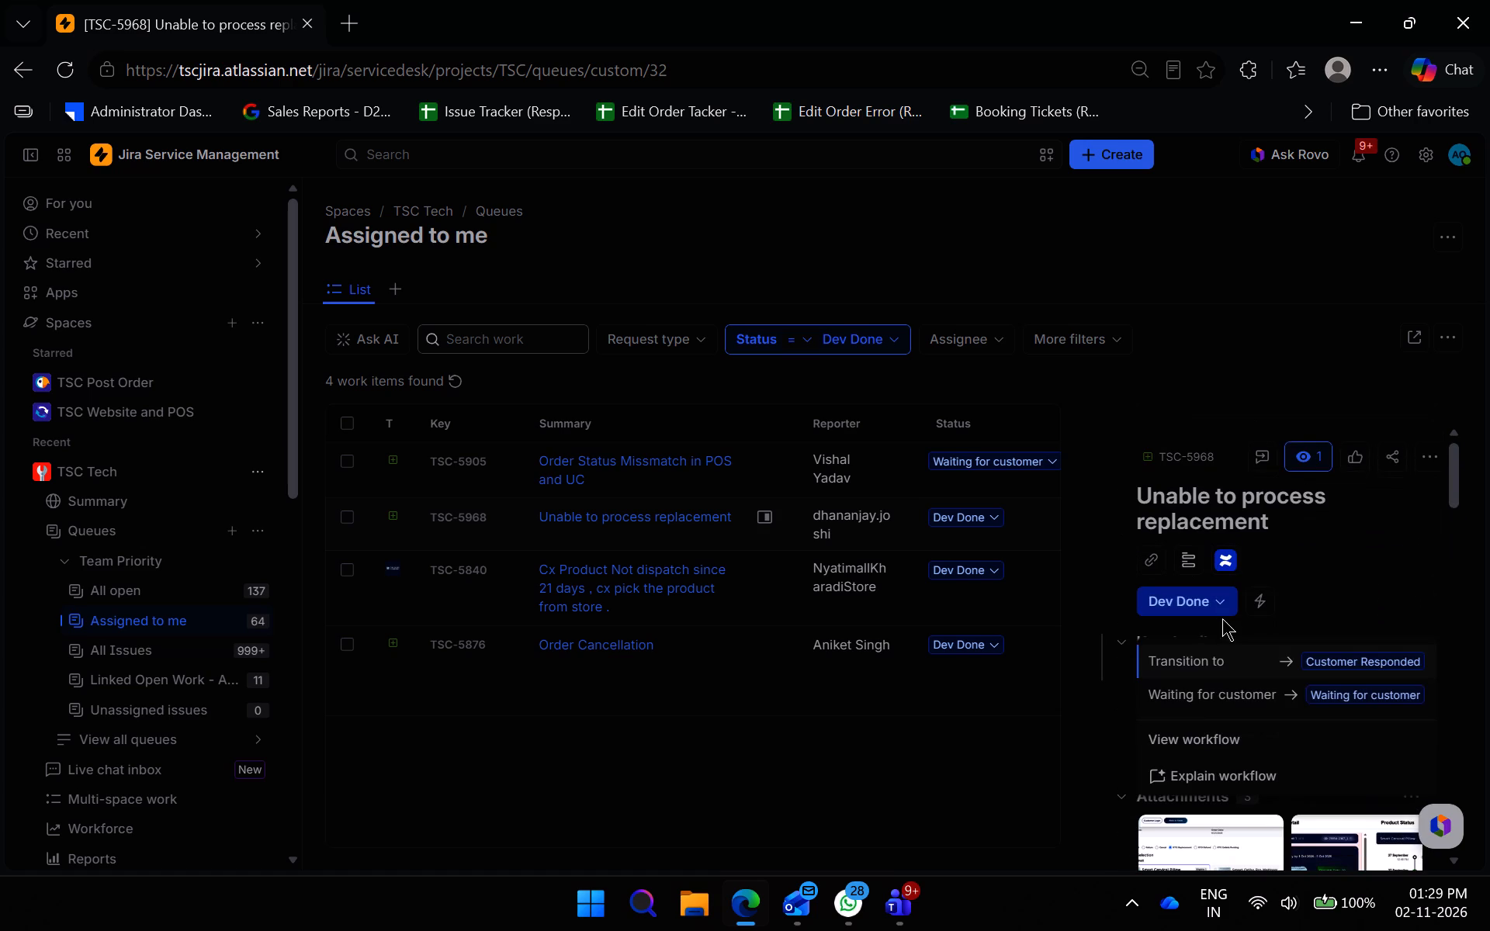
scroll(1222, 618, up, 4)
double_click(1209, 607)
click(1259, 684)
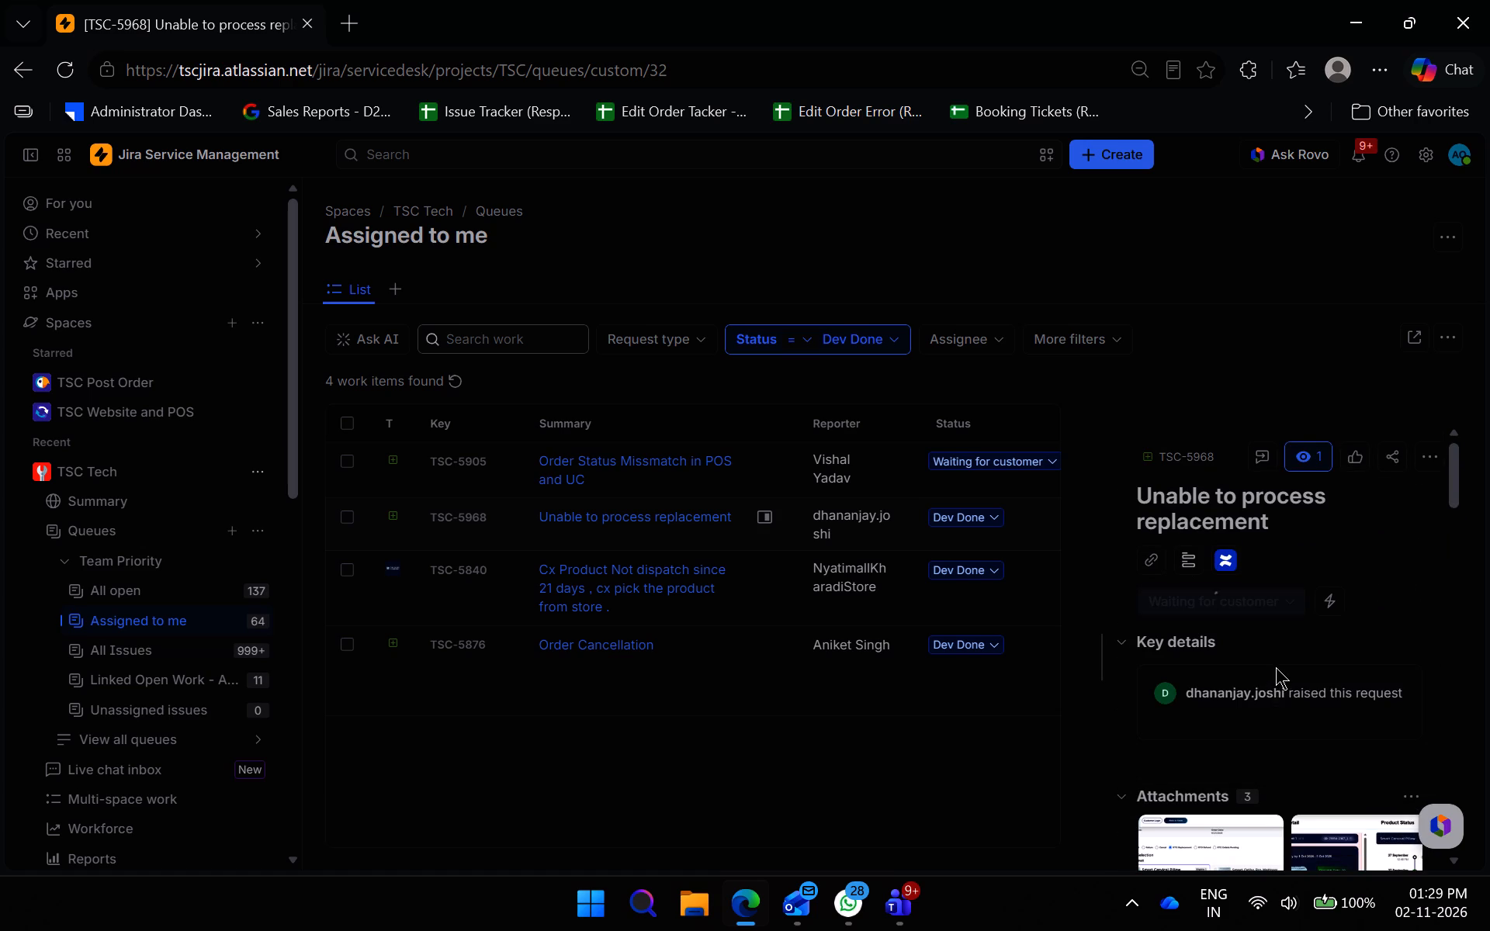
Review the comments on ticket TSC-5840, the undispatched product issue, and set its linked blocking TPO work item to Done.
click(758, 459)
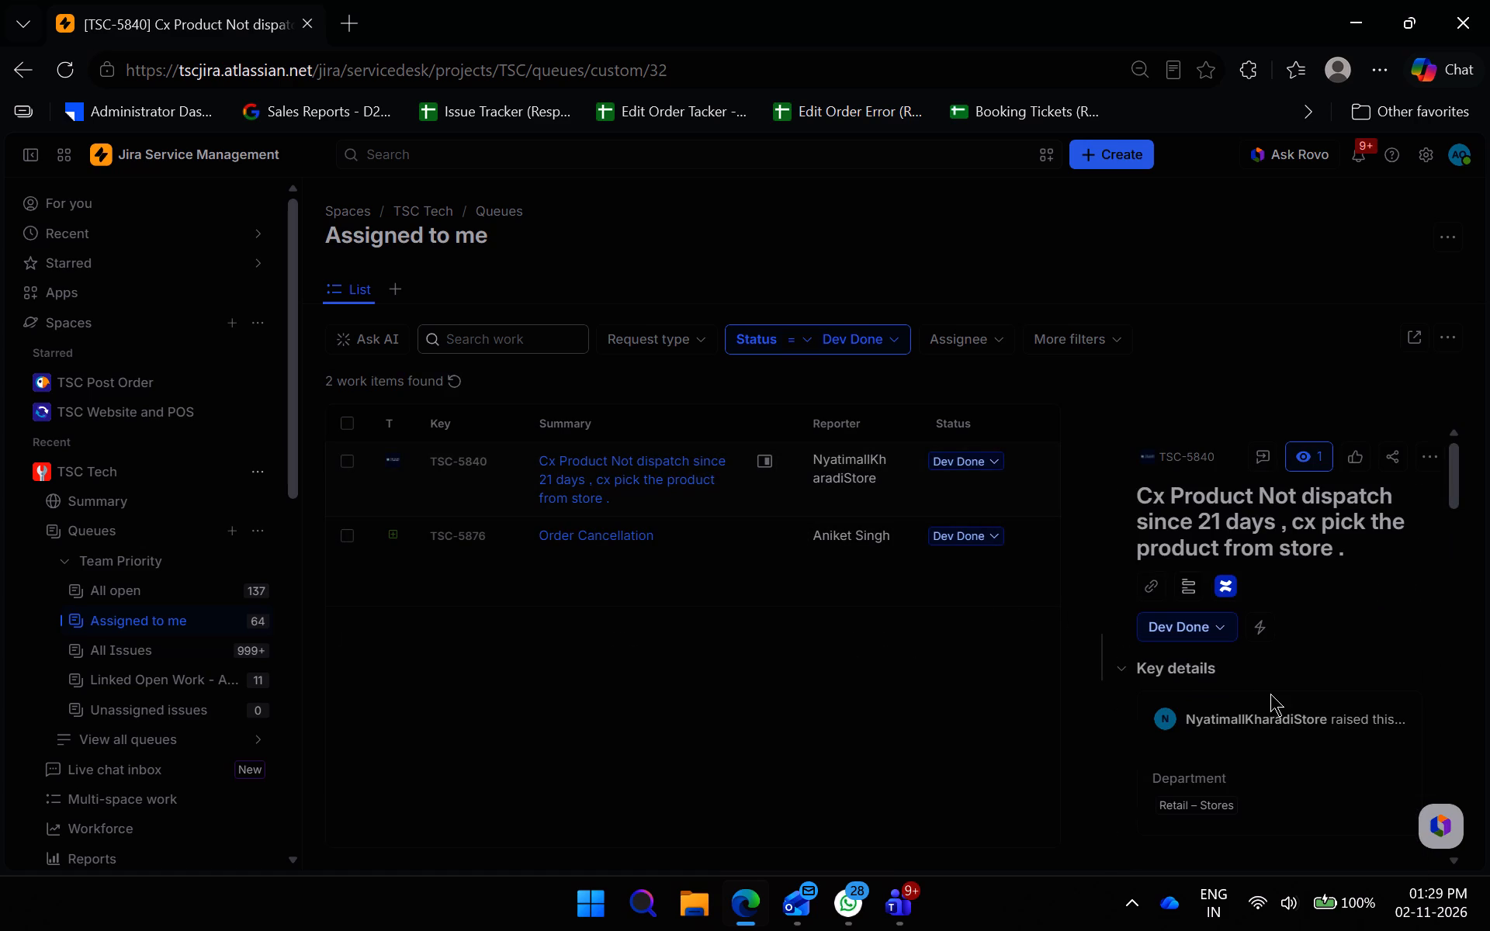
scroll(1281, 741, down, 4)
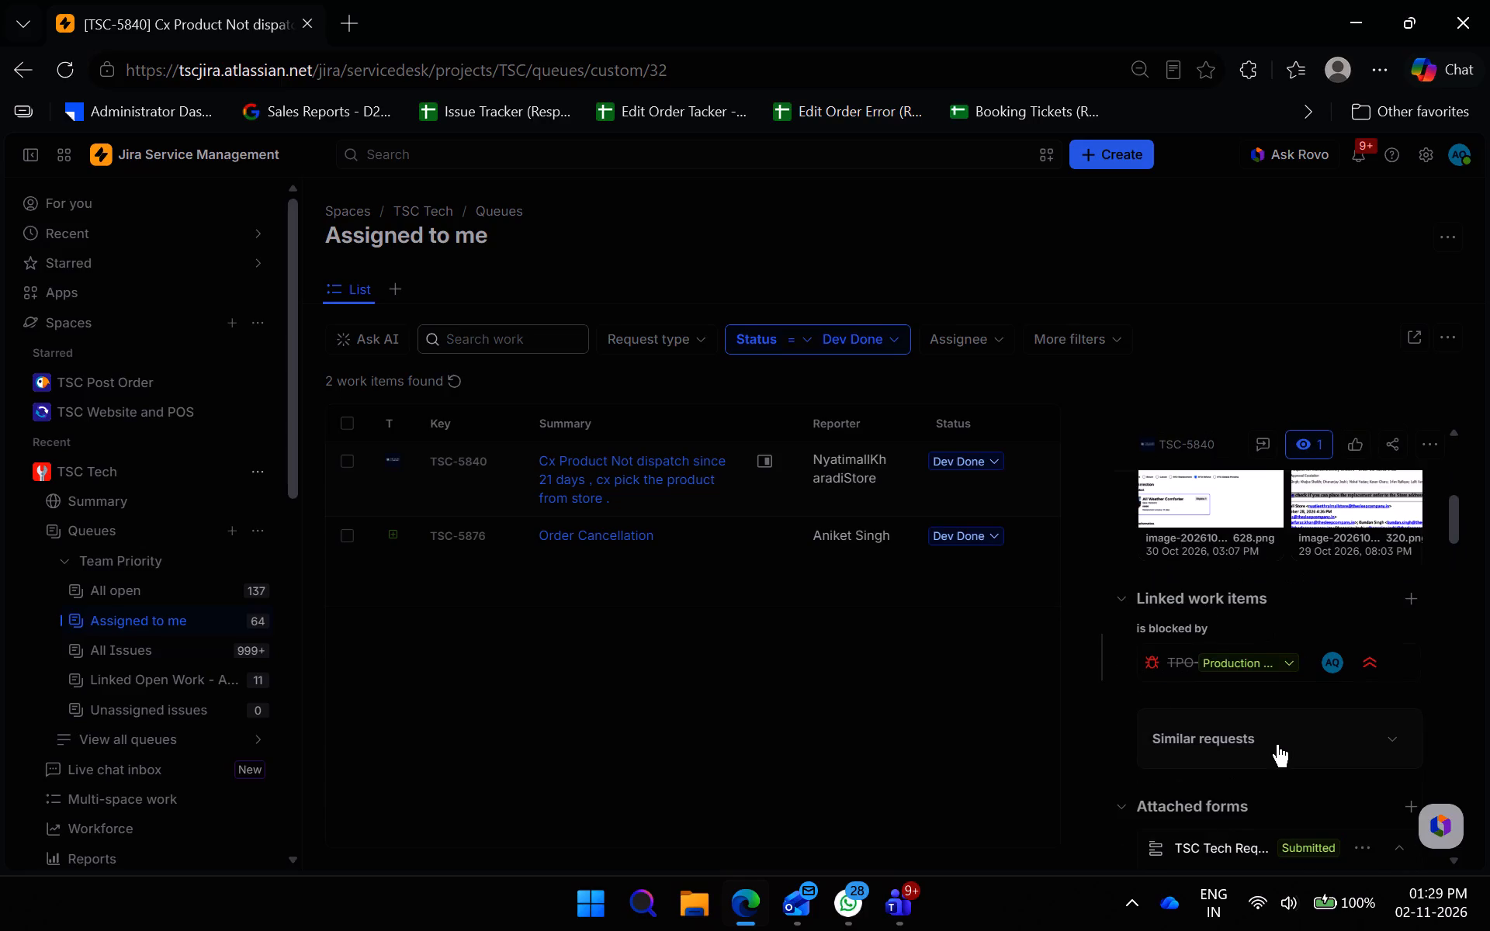
scroll(1277, 744, down, 19)
scroll(1274, 743, down, 2)
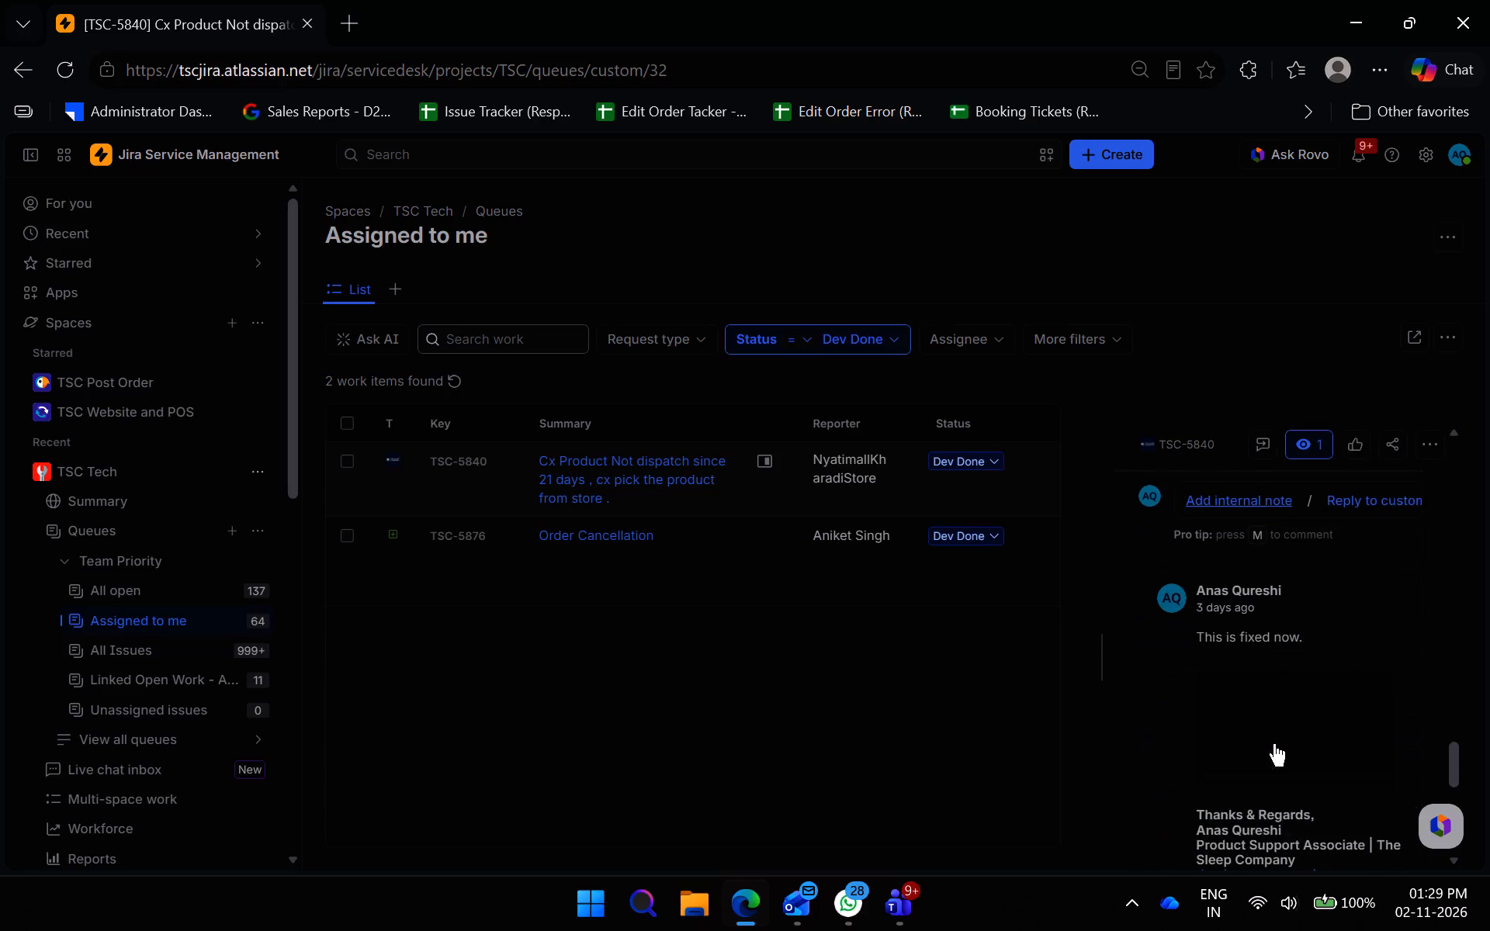
scroll(1272, 743, up, 20)
scroll(1272, 743, up, 1)
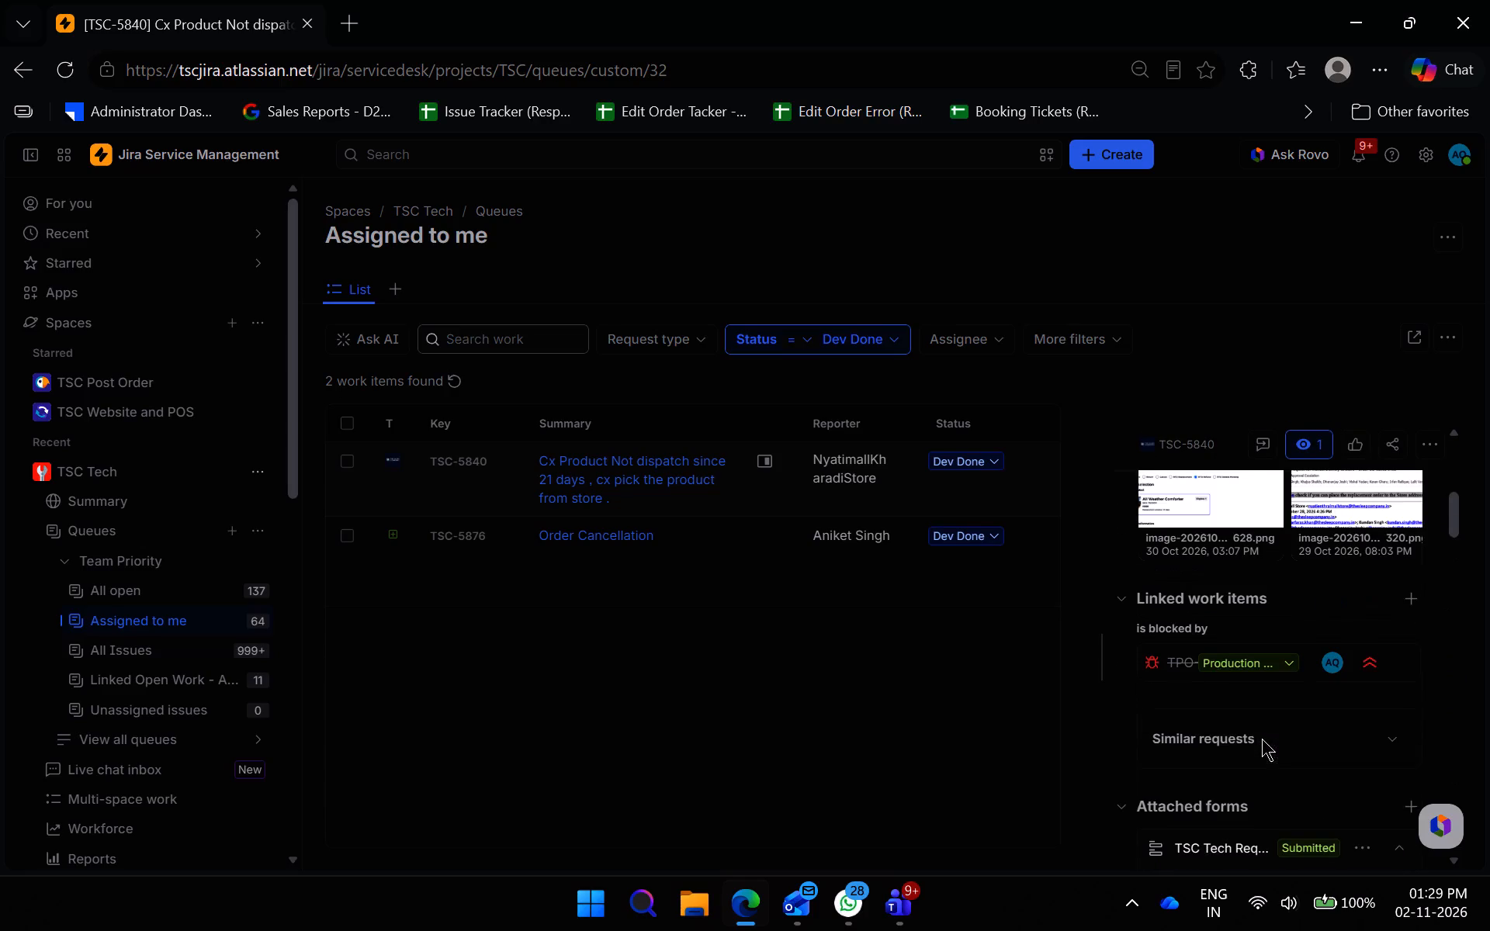
click(1239, 668)
click(1256, 710)
Change the status of ticket TSC-5840 to Waiting for customer.
scroll(1245, 732, up, 6)
click(1190, 633)
scroll(1214, 586, up, 7)
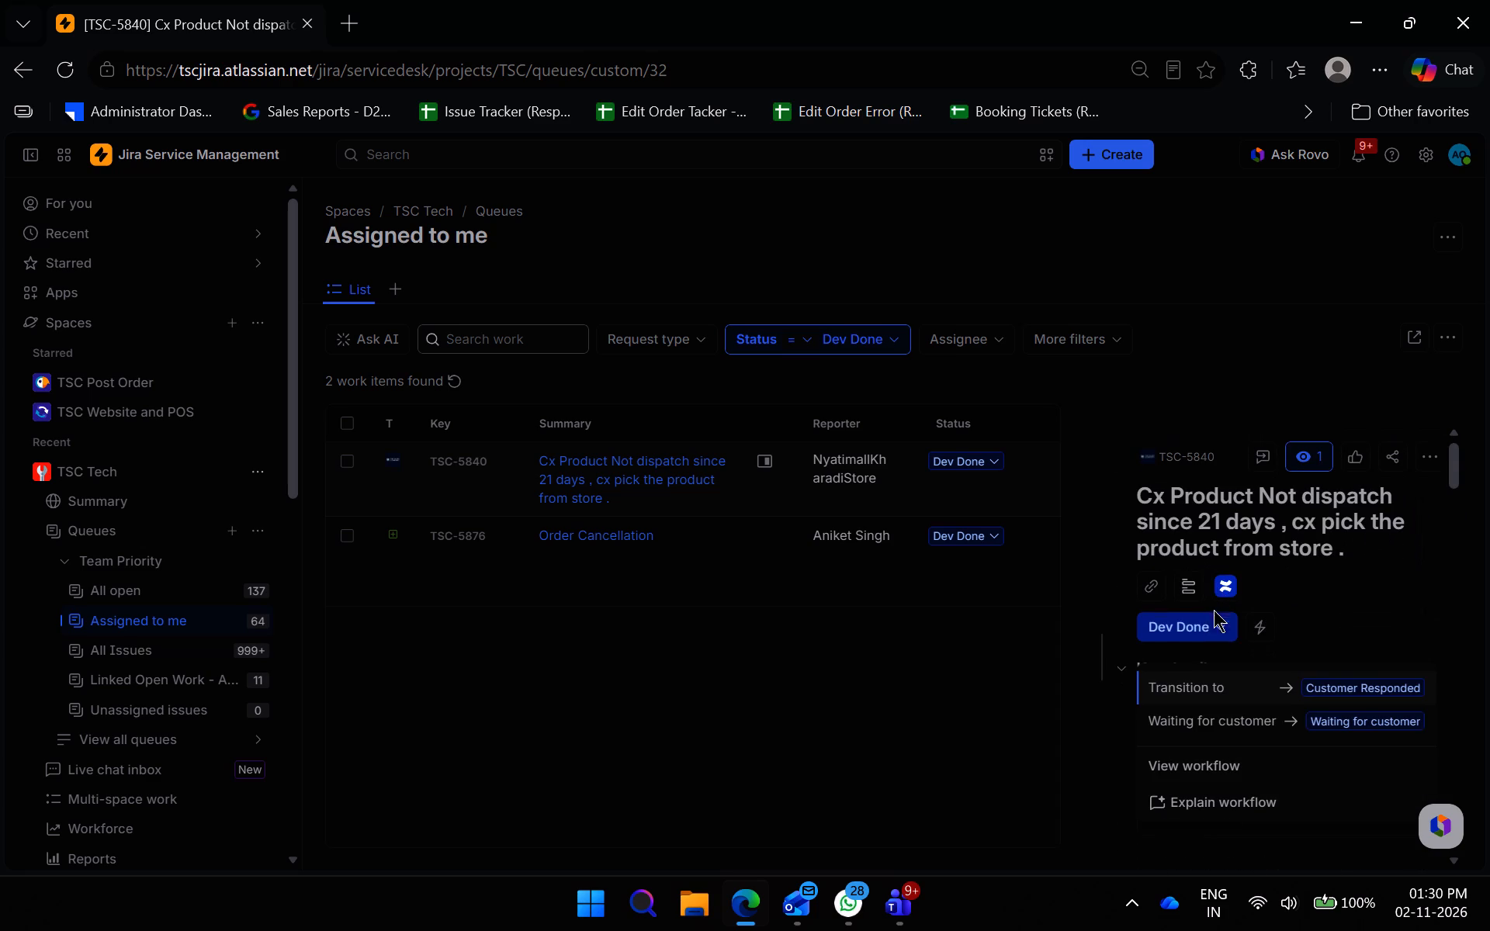
scroll(1214, 610, up, 2)
click(1282, 722)
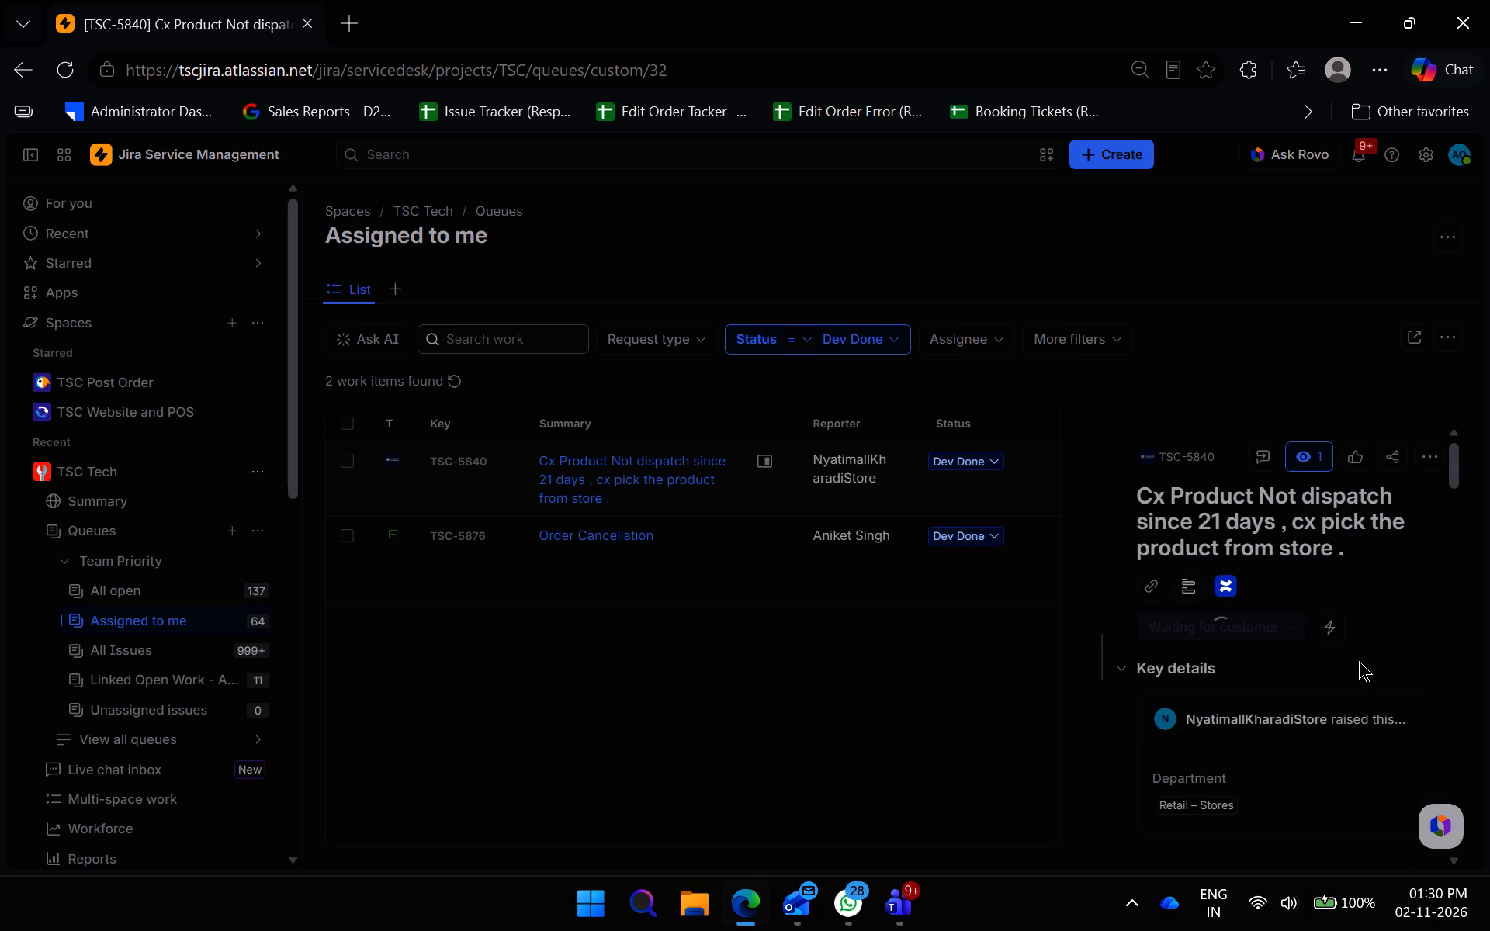
Examine the comment history of ticket TSC-5876, Order Cancellation, including the updates from its linked ticket.
click(764, 534)
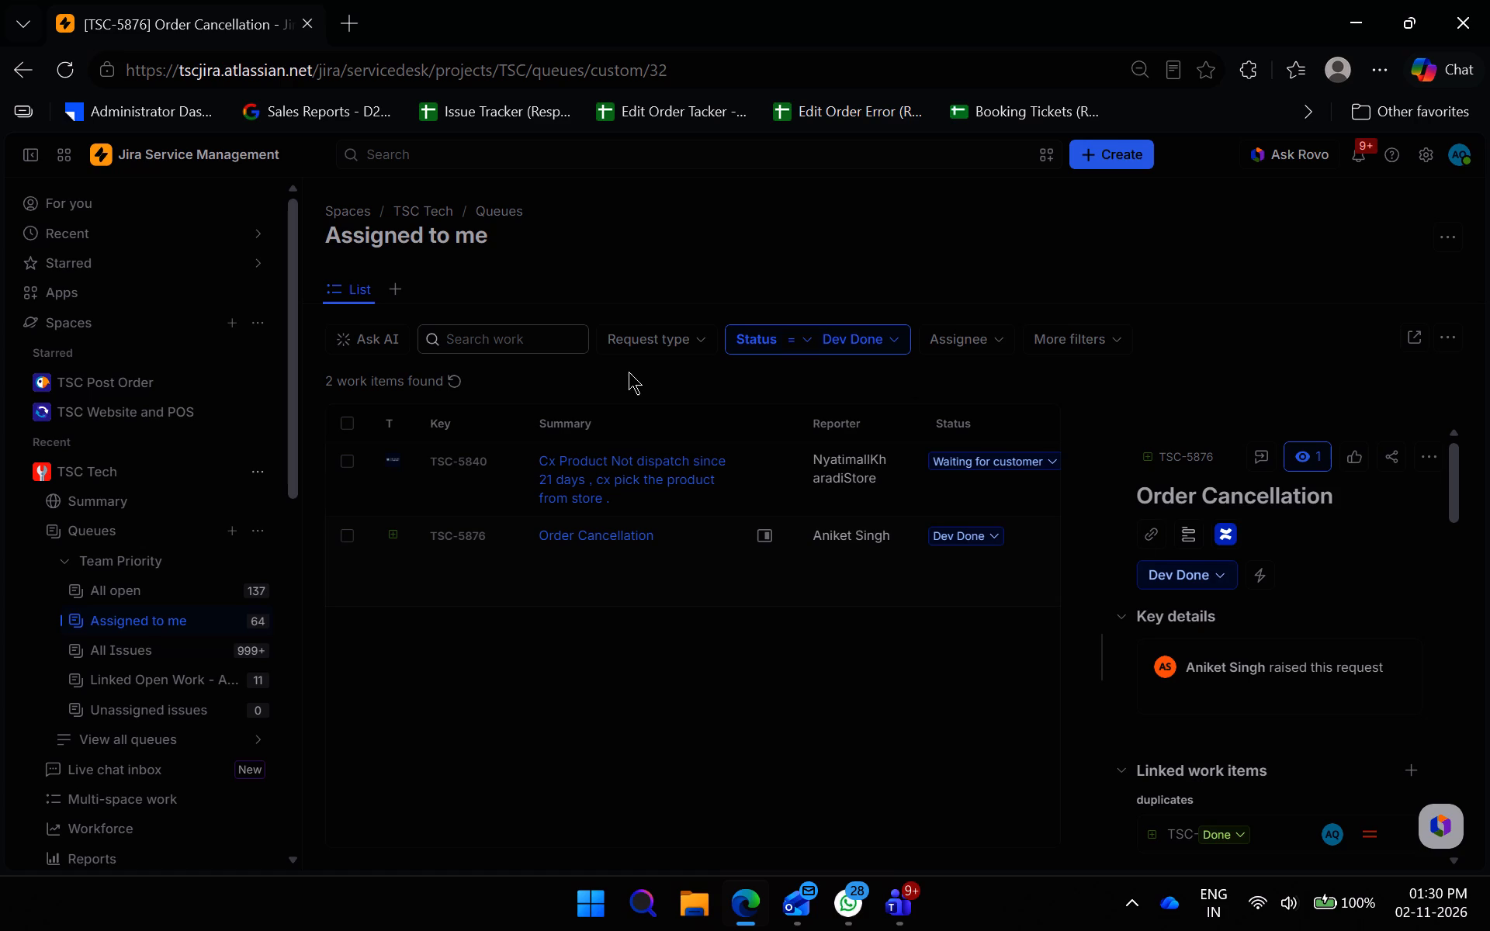
scroll(1357, 666, down, 17)
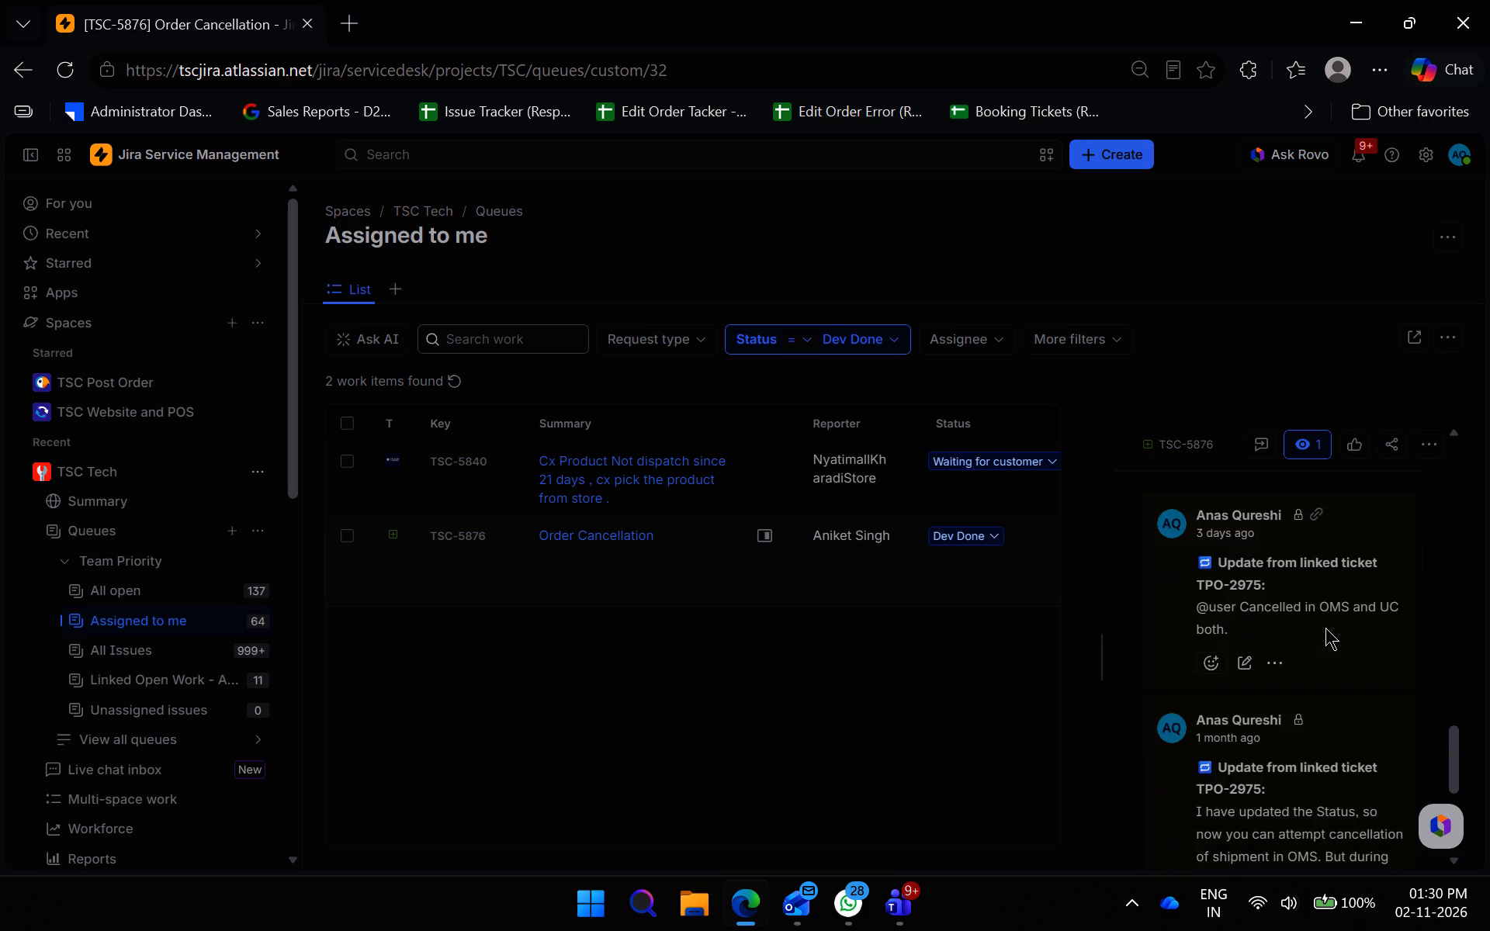
scroll(1325, 627, down, 3)
scroll(1323, 627, up, 3)
scroll(1322, 634, down, 1)
scroll(1324, 653, up, 1)
scroll(1324, 656, down, 5)
scroll(1360, 677, up, 4)
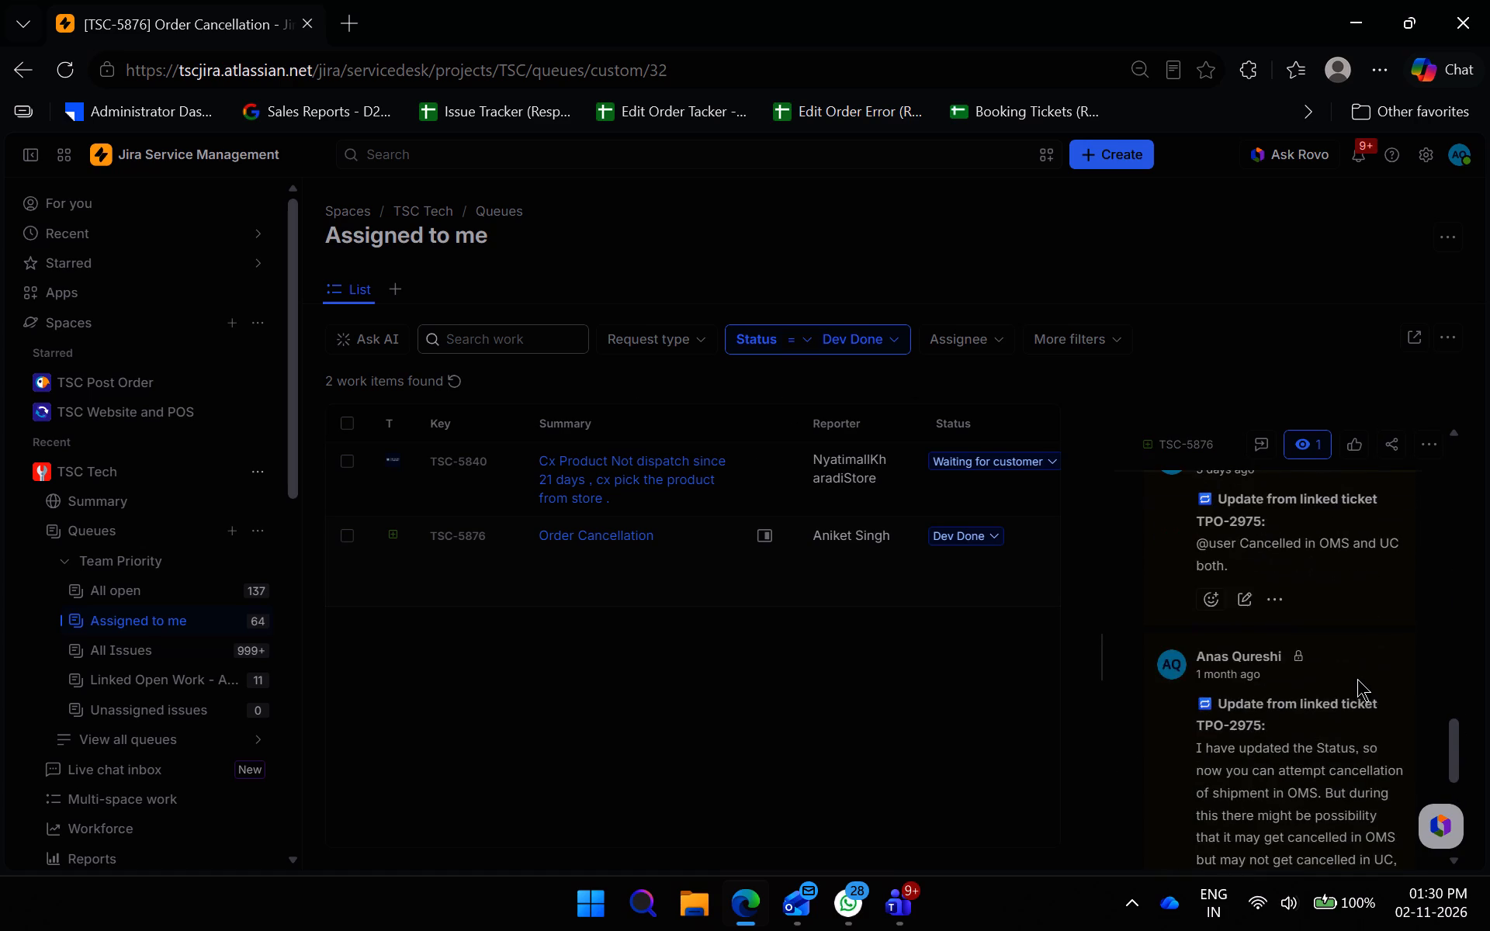
Open TSC-5876's related work item TPO-2975 in a separate tab and examine its description, acceptance criteria and comments.
scroll(1306, 753, up, 16)
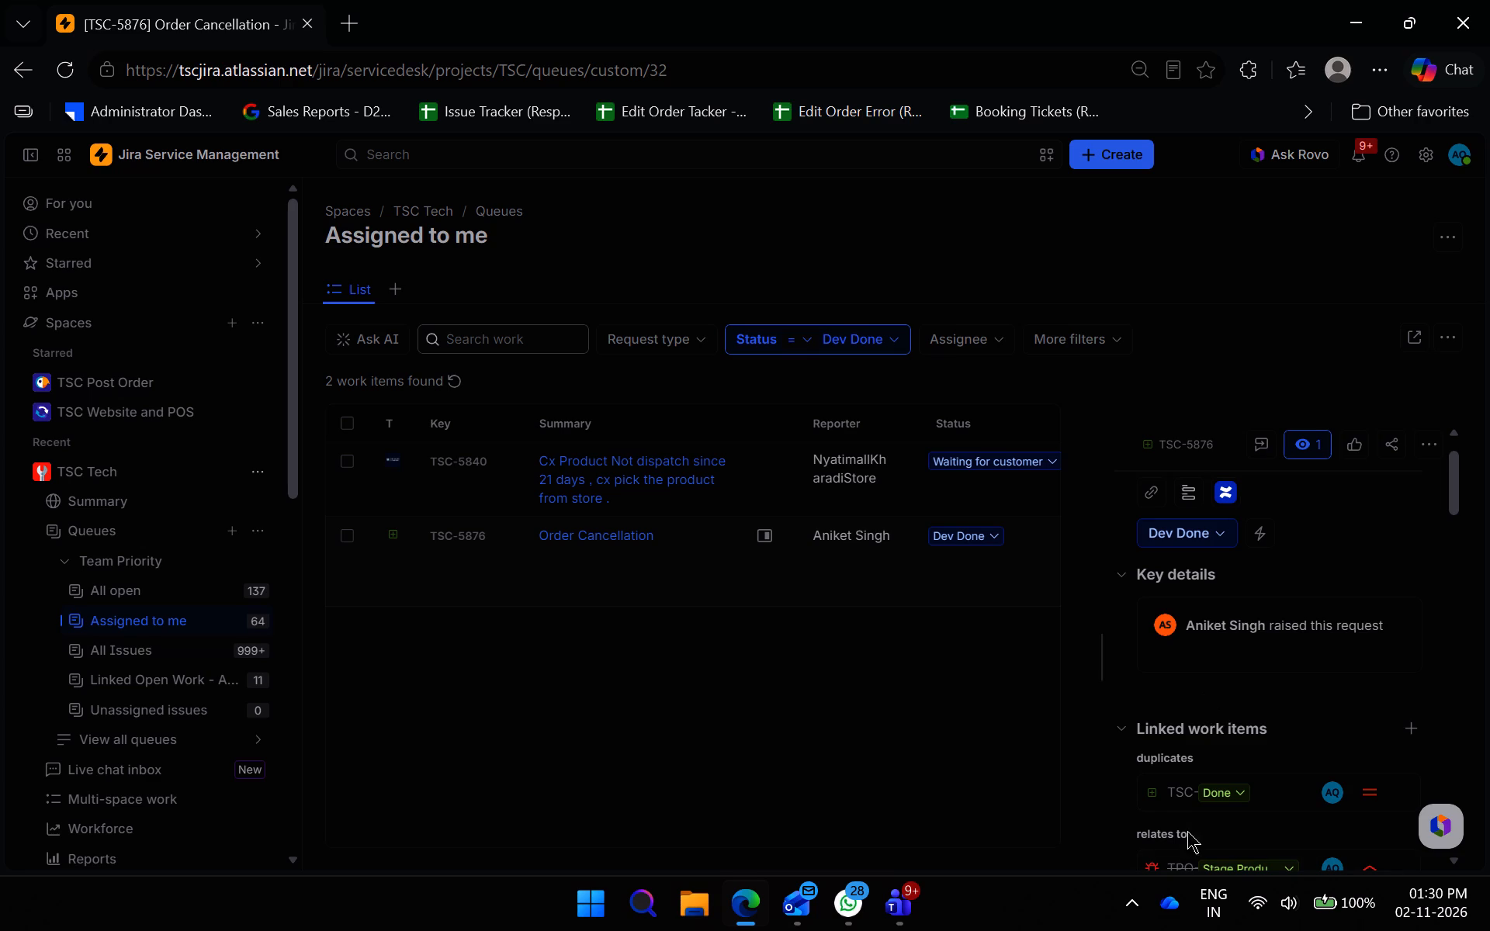
scroll(1179, 801, down, 2)
right_click(1185, 632)
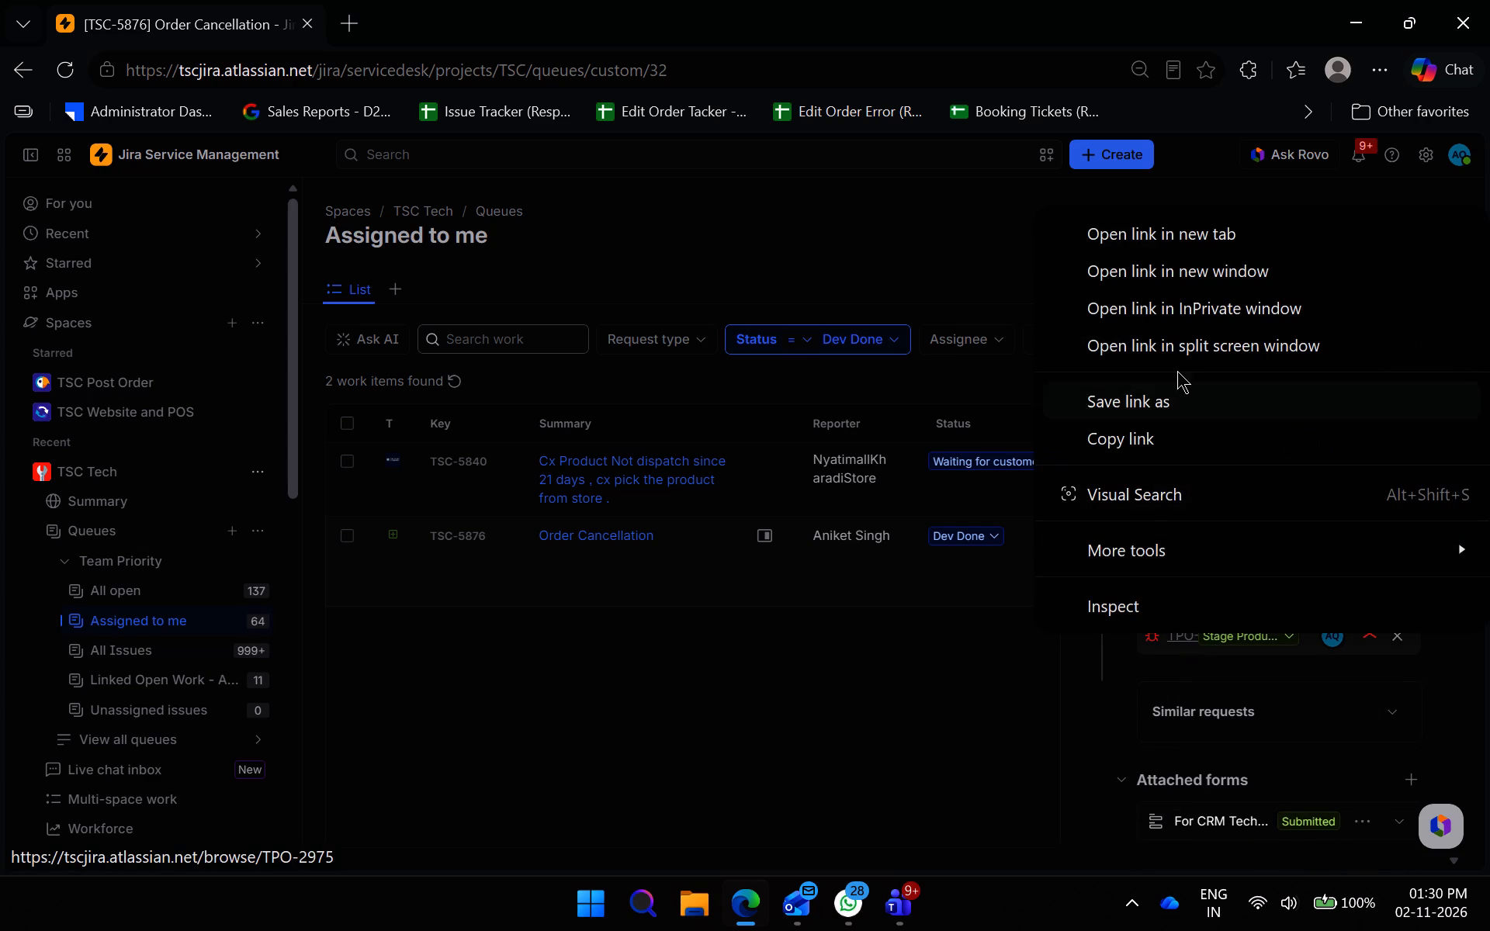
click(1128, 223)
click(396, 0)
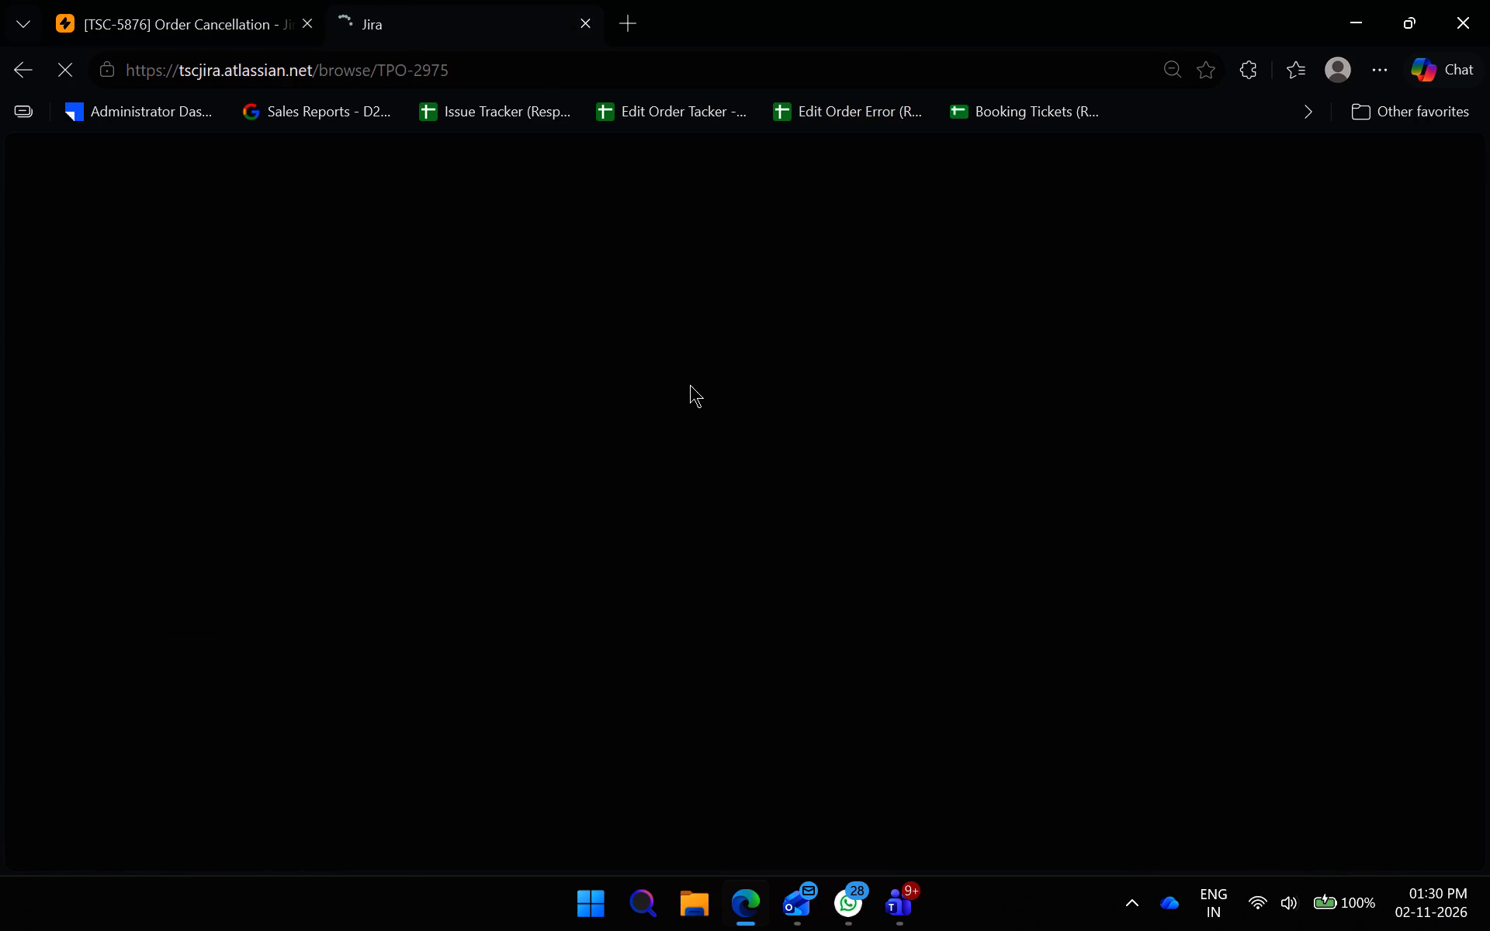
scroll(685, 397, down, 20)
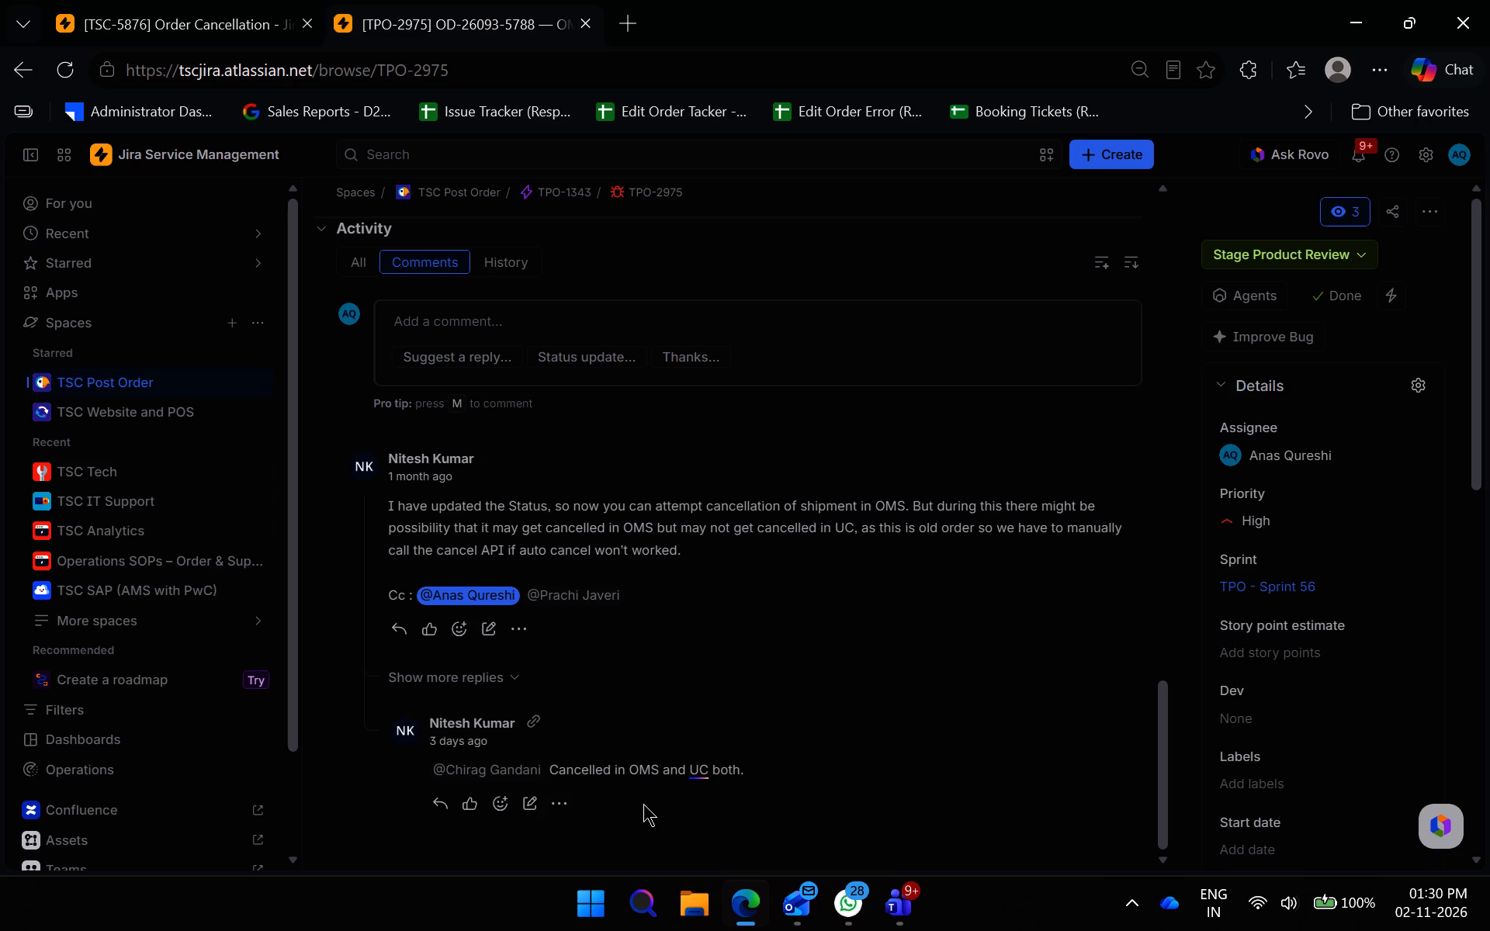
scroll(651, 791, up, 17)
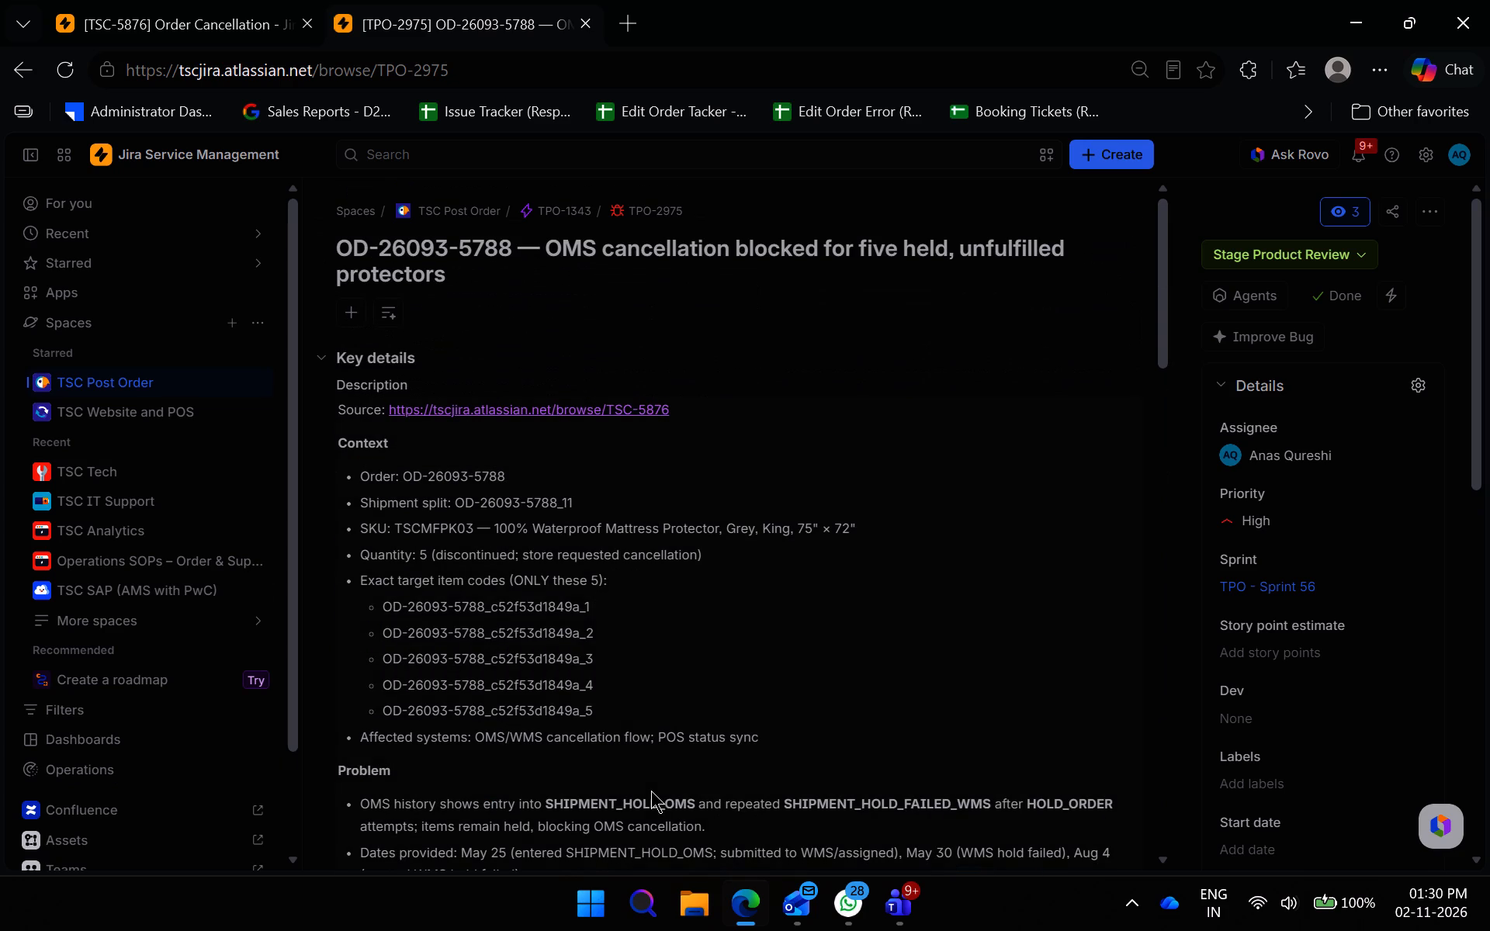
scroll(649, 794, down, 7)
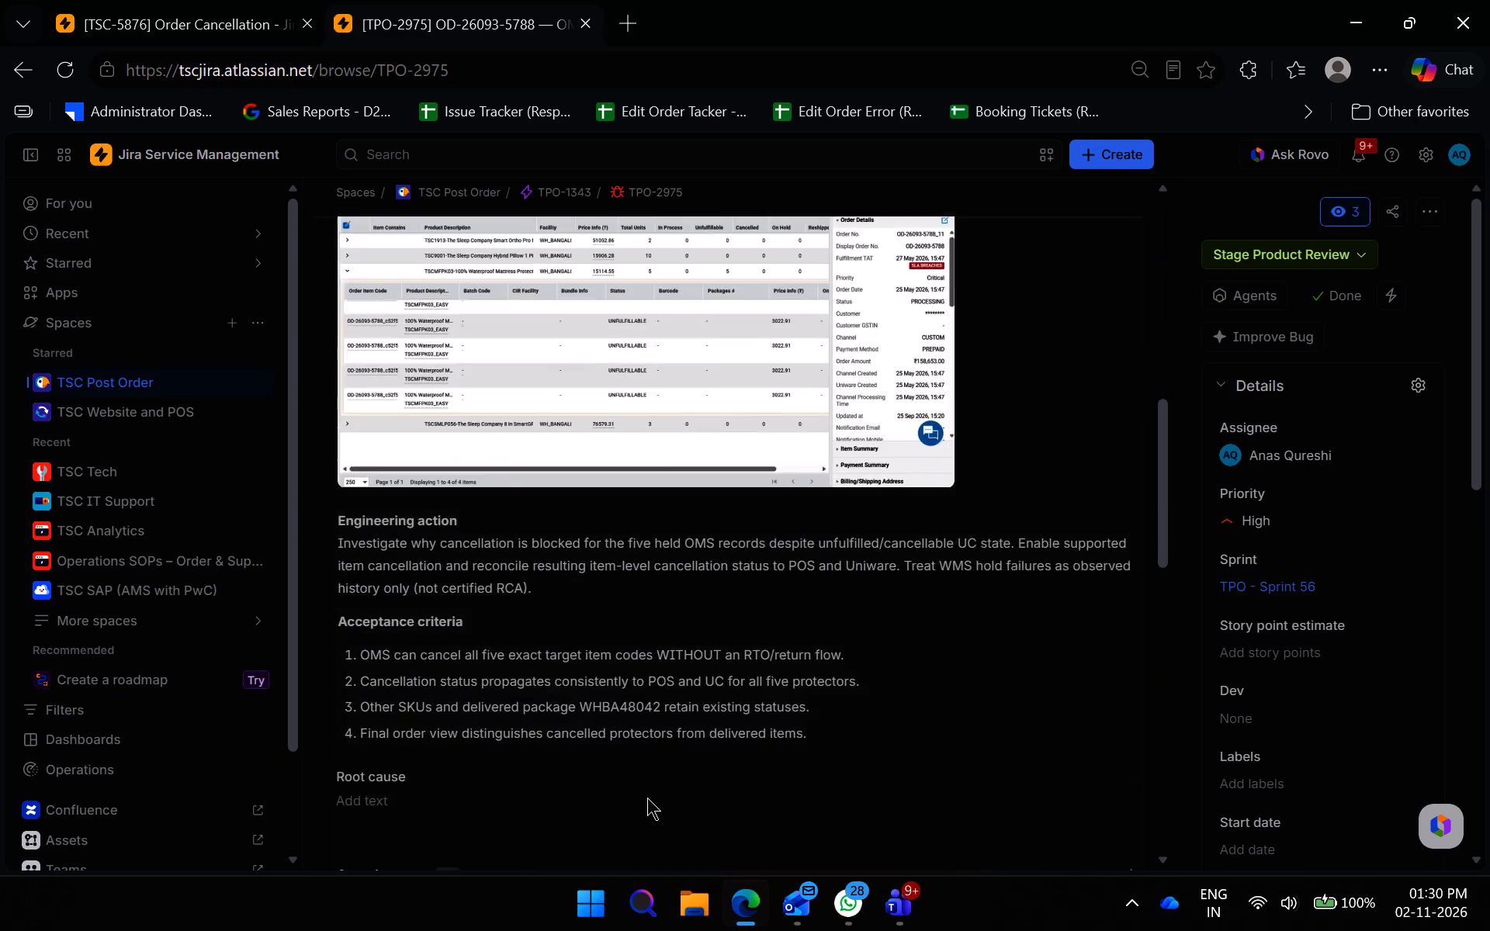
scroll(647, 798, down, 12)
click(164, 0)
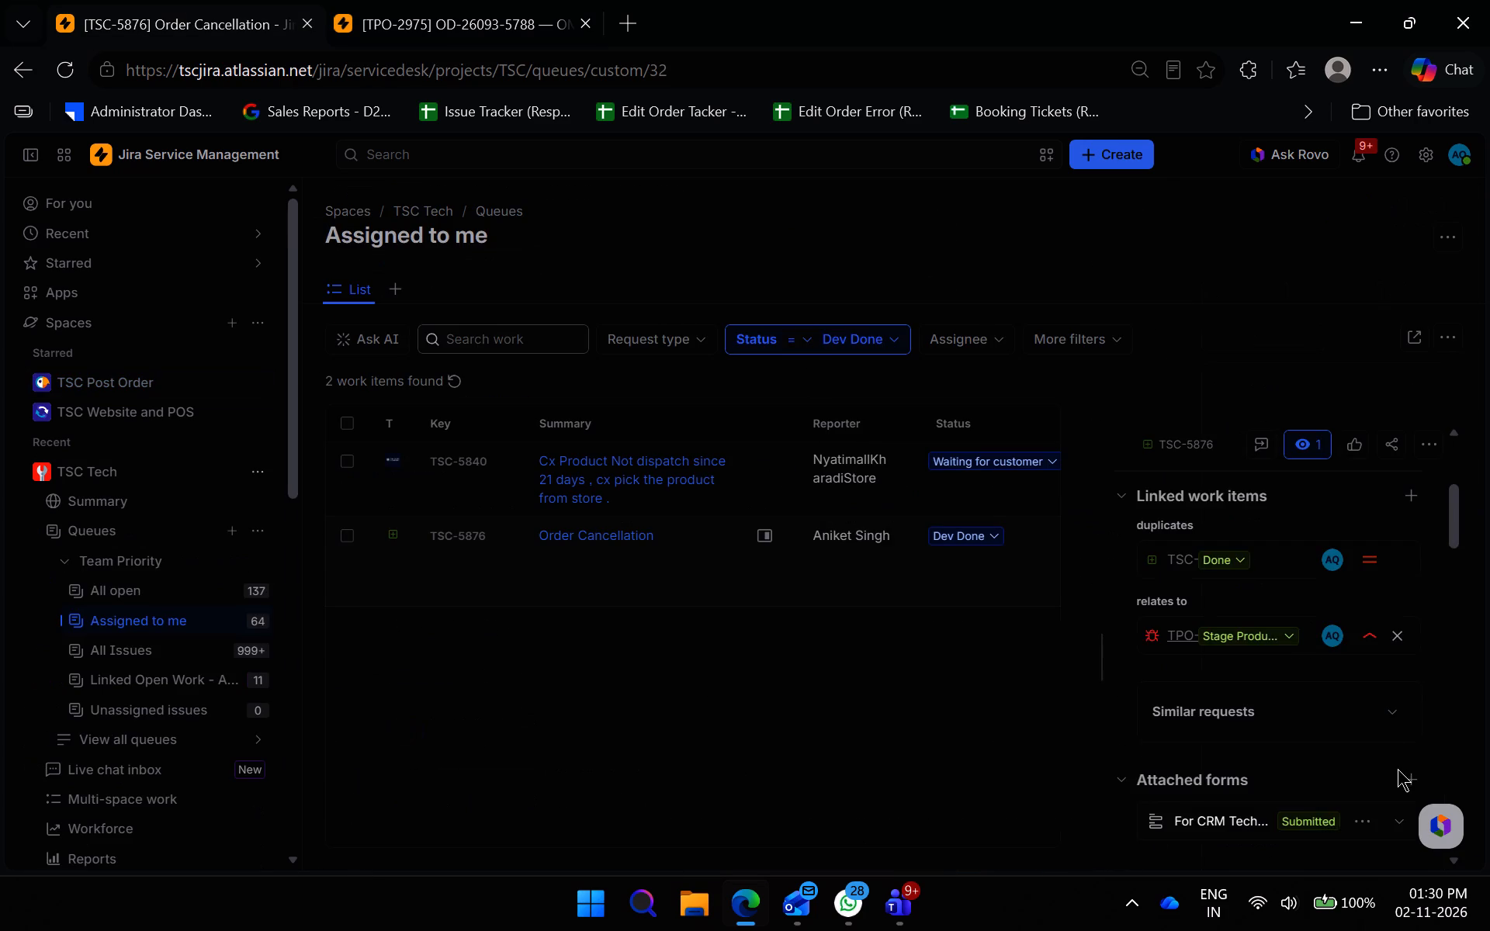
scroll(1398, 778, down, 6)
scroll(1394, 785, up, 3)
scroll(1397, 594, up, 1)
click(1396, 594)
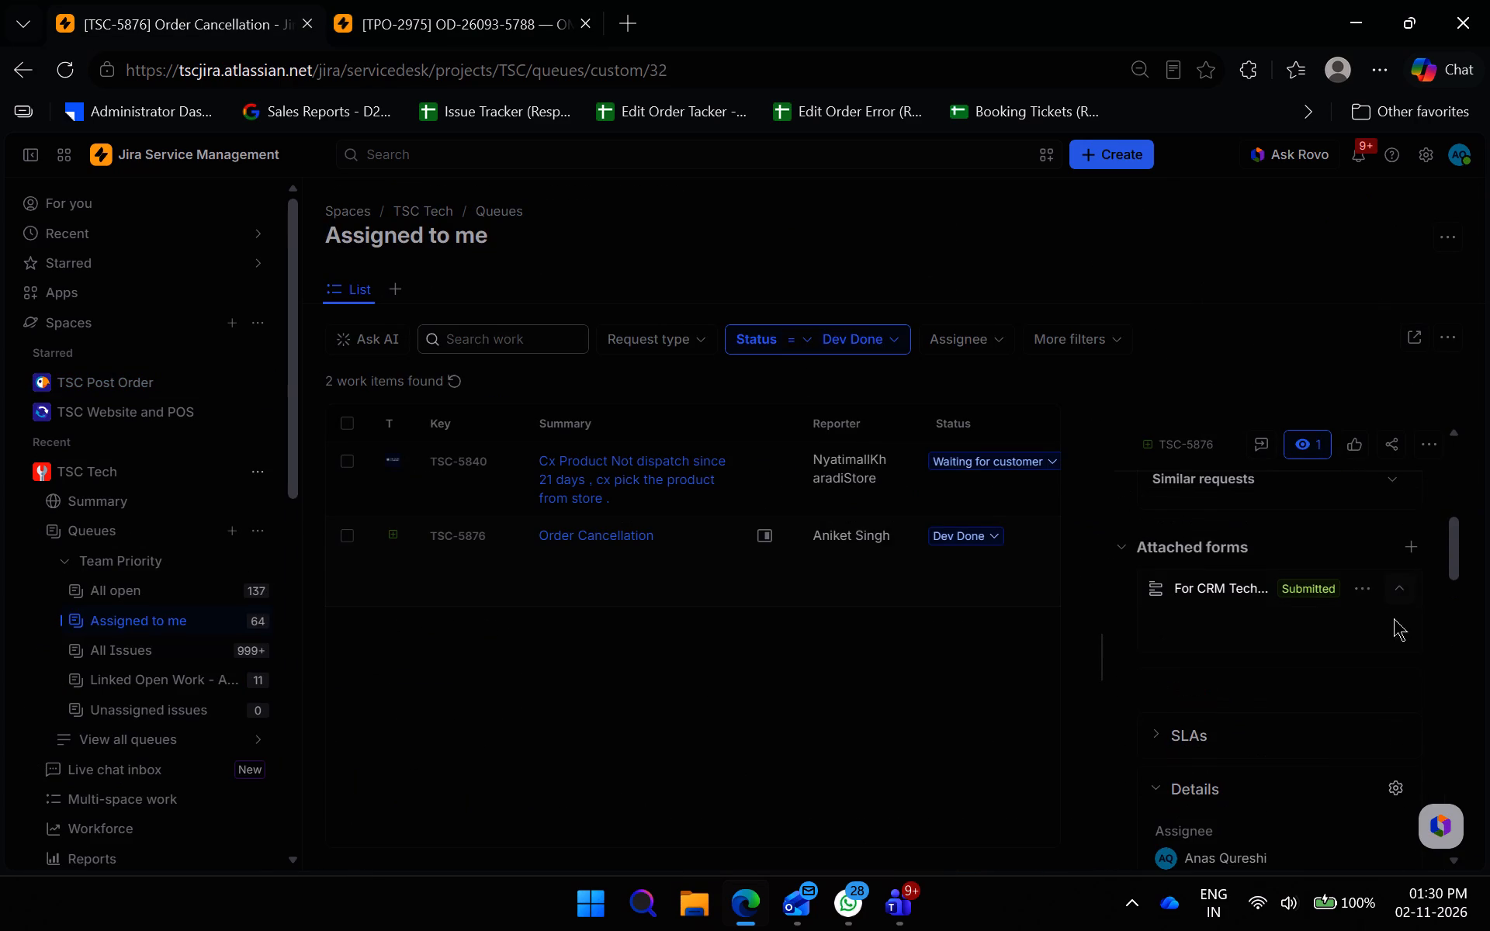
scroll(1276, 766, down, 2)
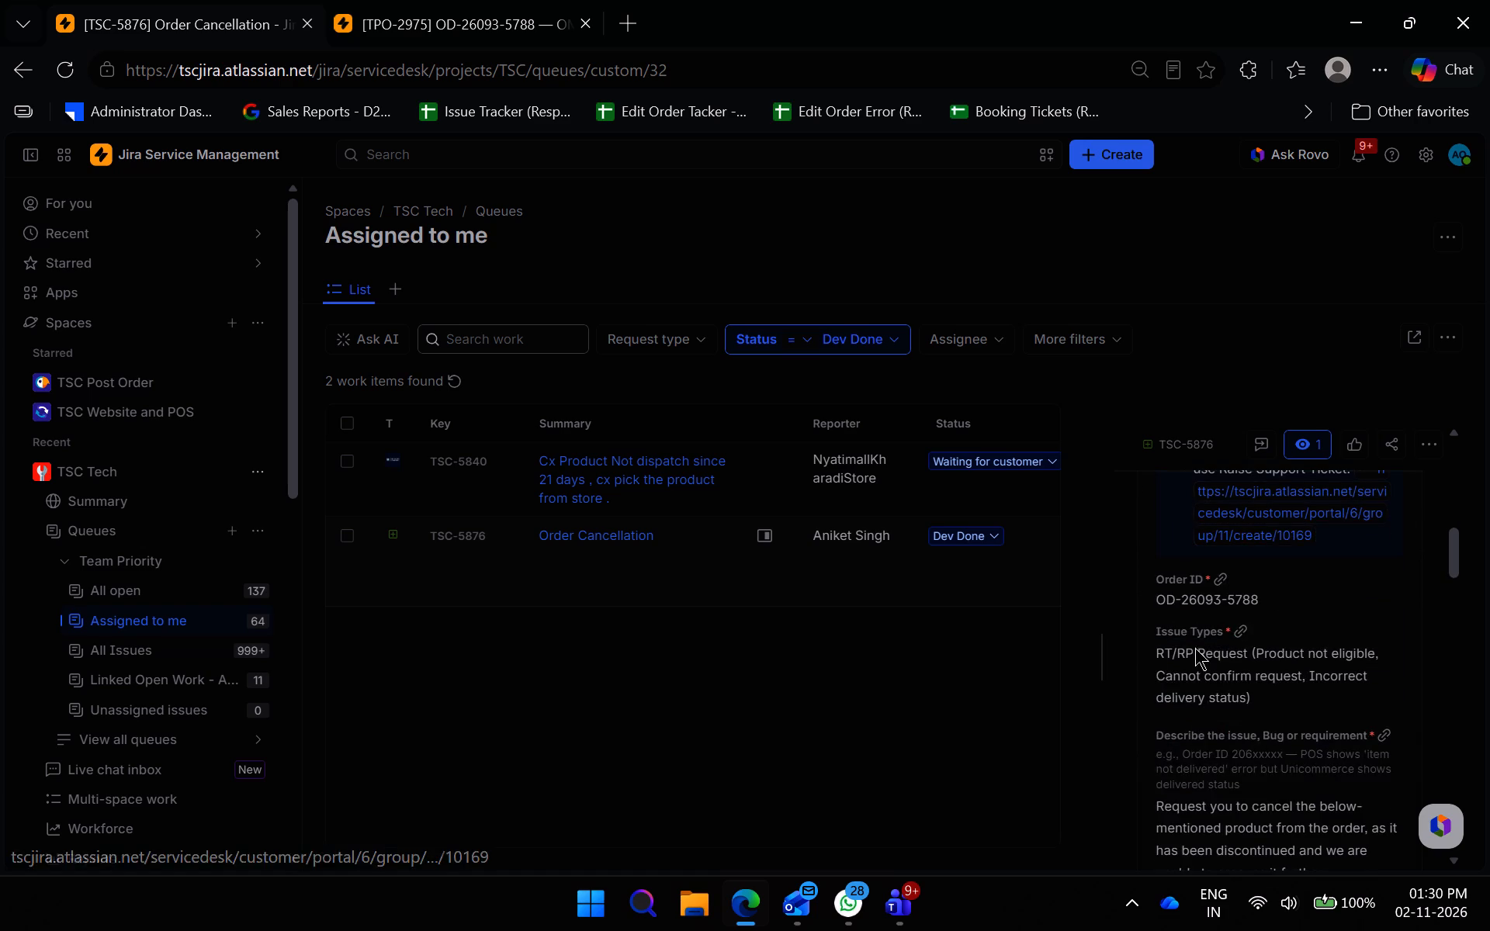
double_click(1159, 590)
click(1165, 558)
drag(1164, 557, 1242, 562)
key(ctrl+c)
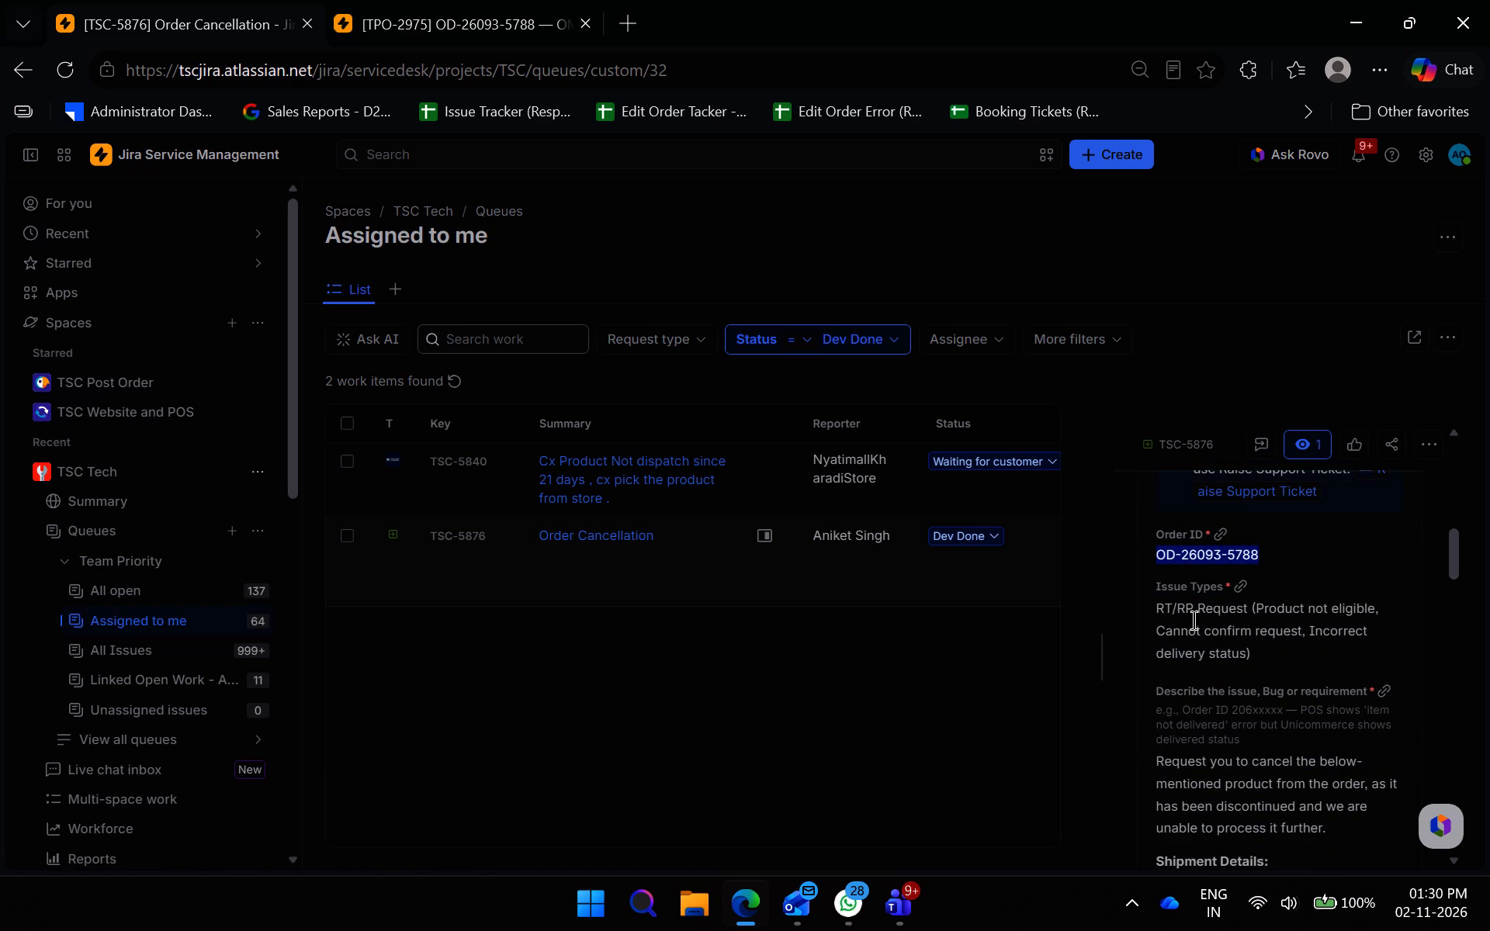
key(ctrl+c)
key(ctrl+c)
key(ctrl+c)
Open The Sleep Company's POS site in its own separate browser window and sign in with the saved credentials.
click(738, 781)
click(633, 29)
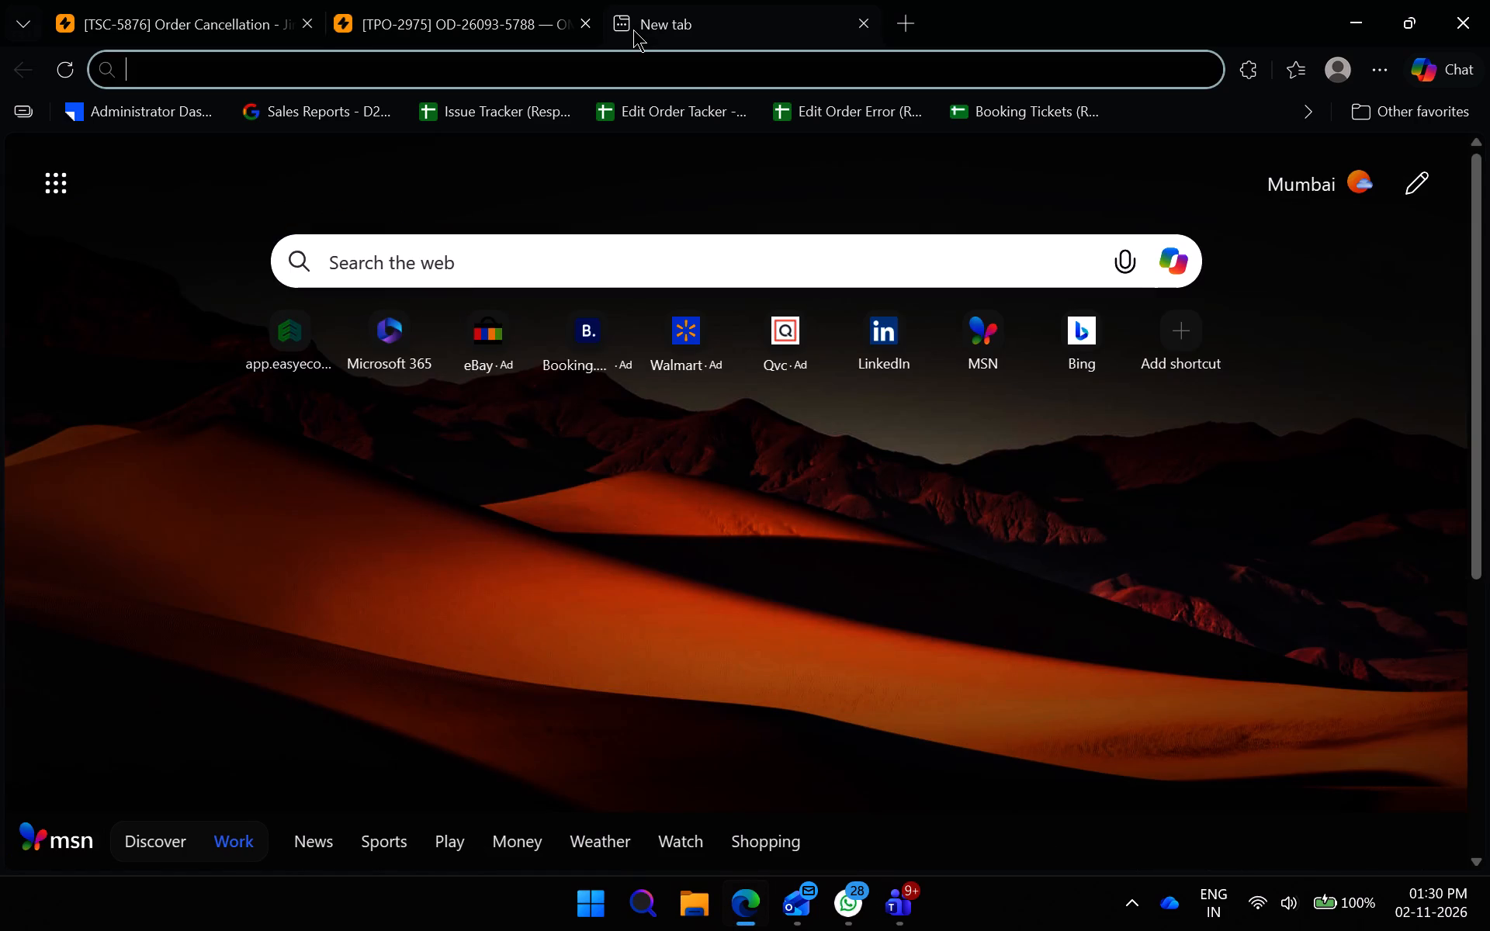
key(u)
key(BackSpace)
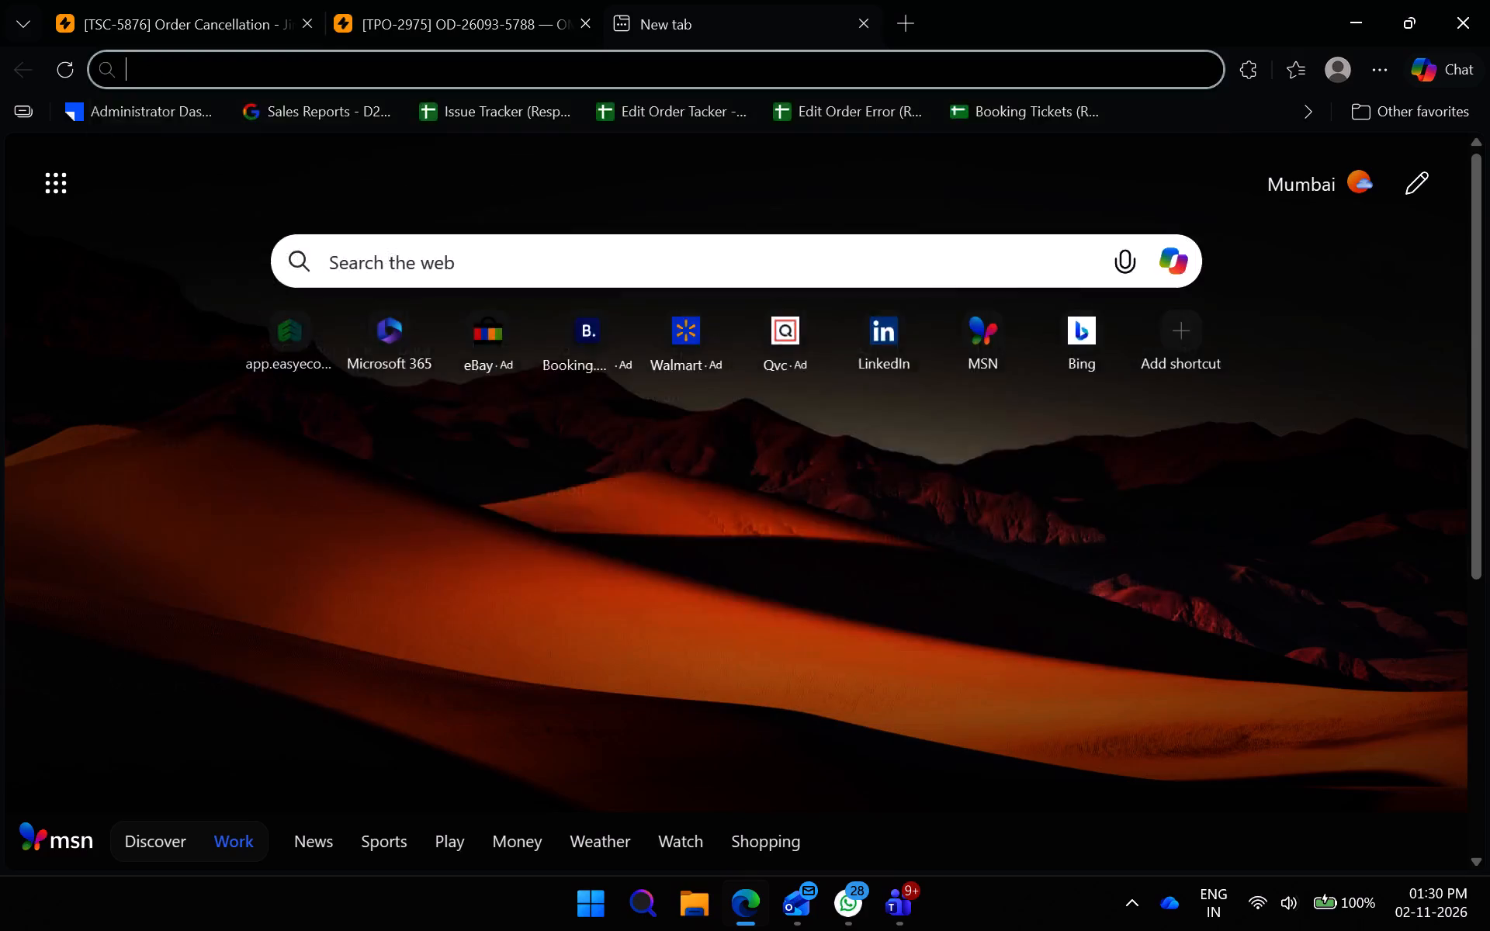
text(pos)
key(Return)
drag(633, 29, 581, 161)
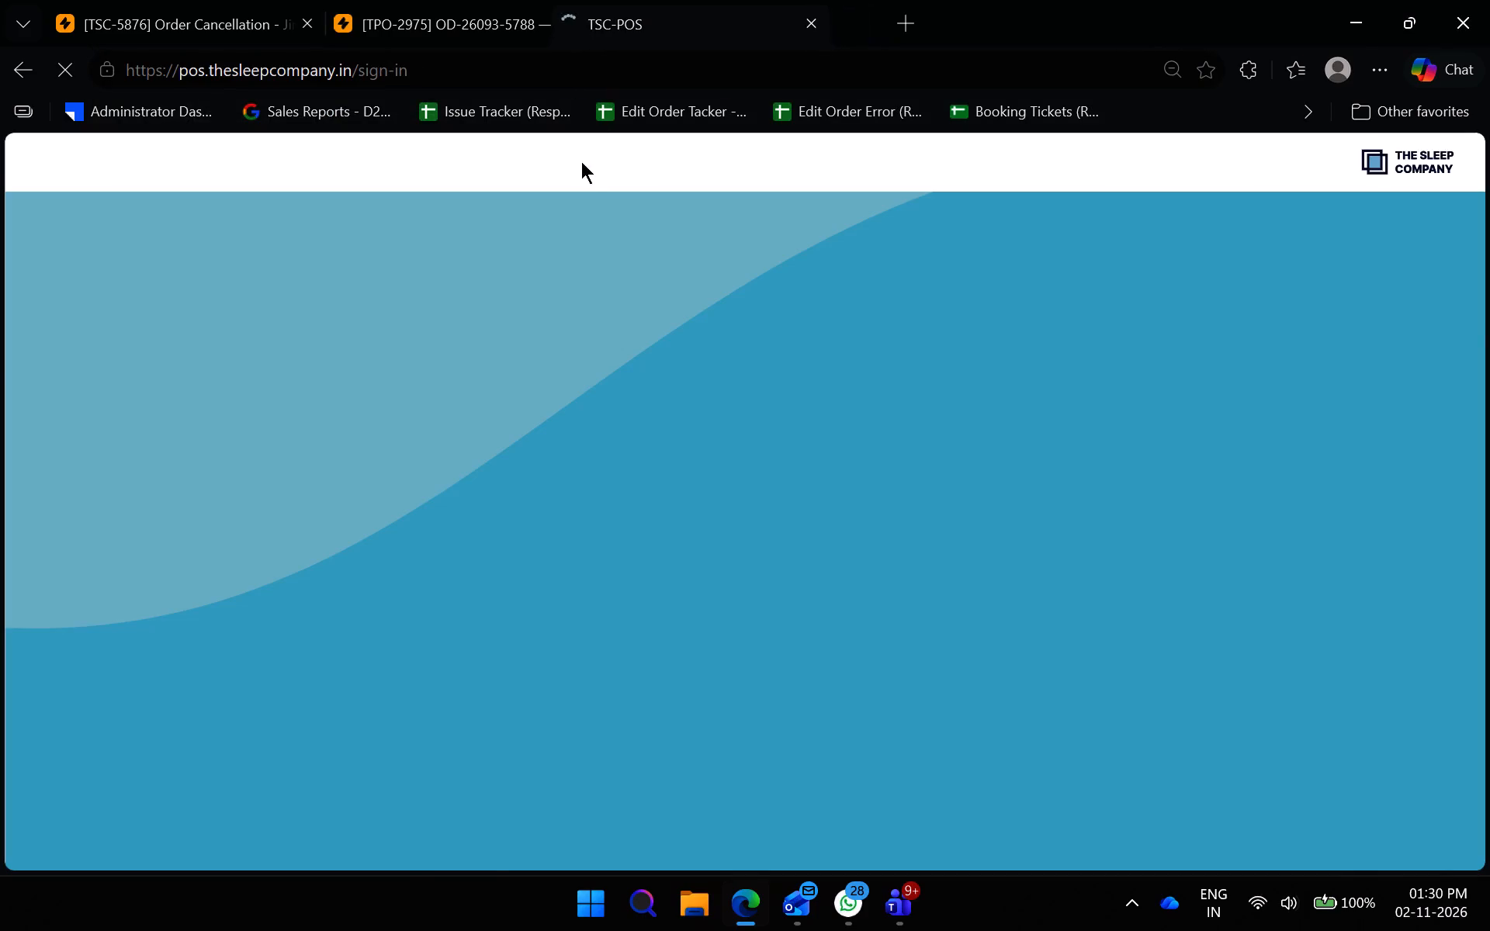
drag(581, 161, 589, 199)
click(1260, 194)
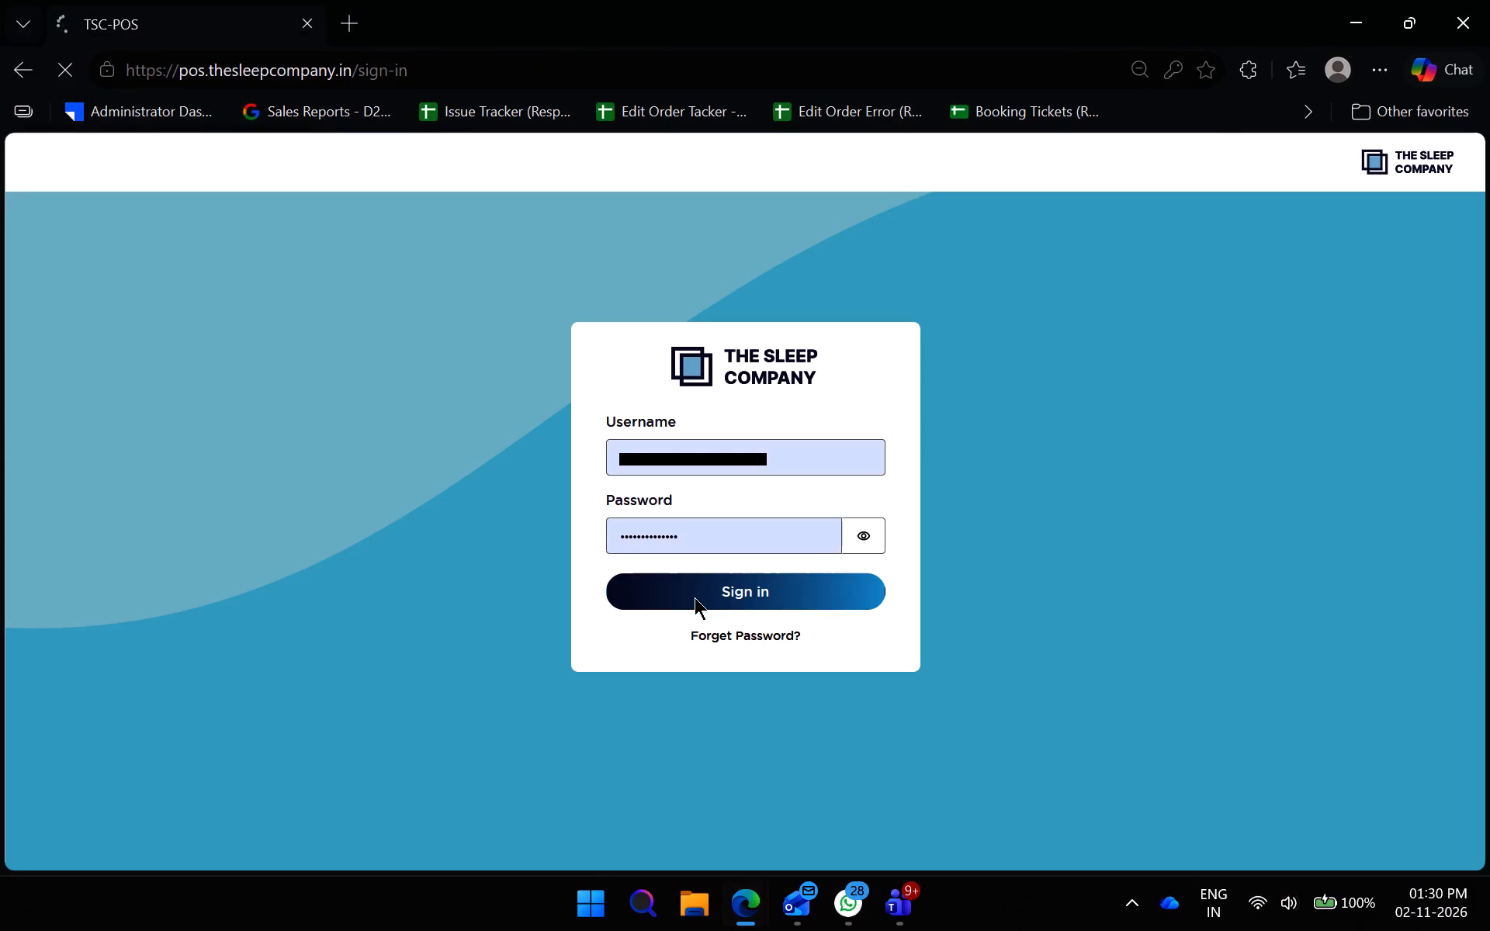
click(750, 597)
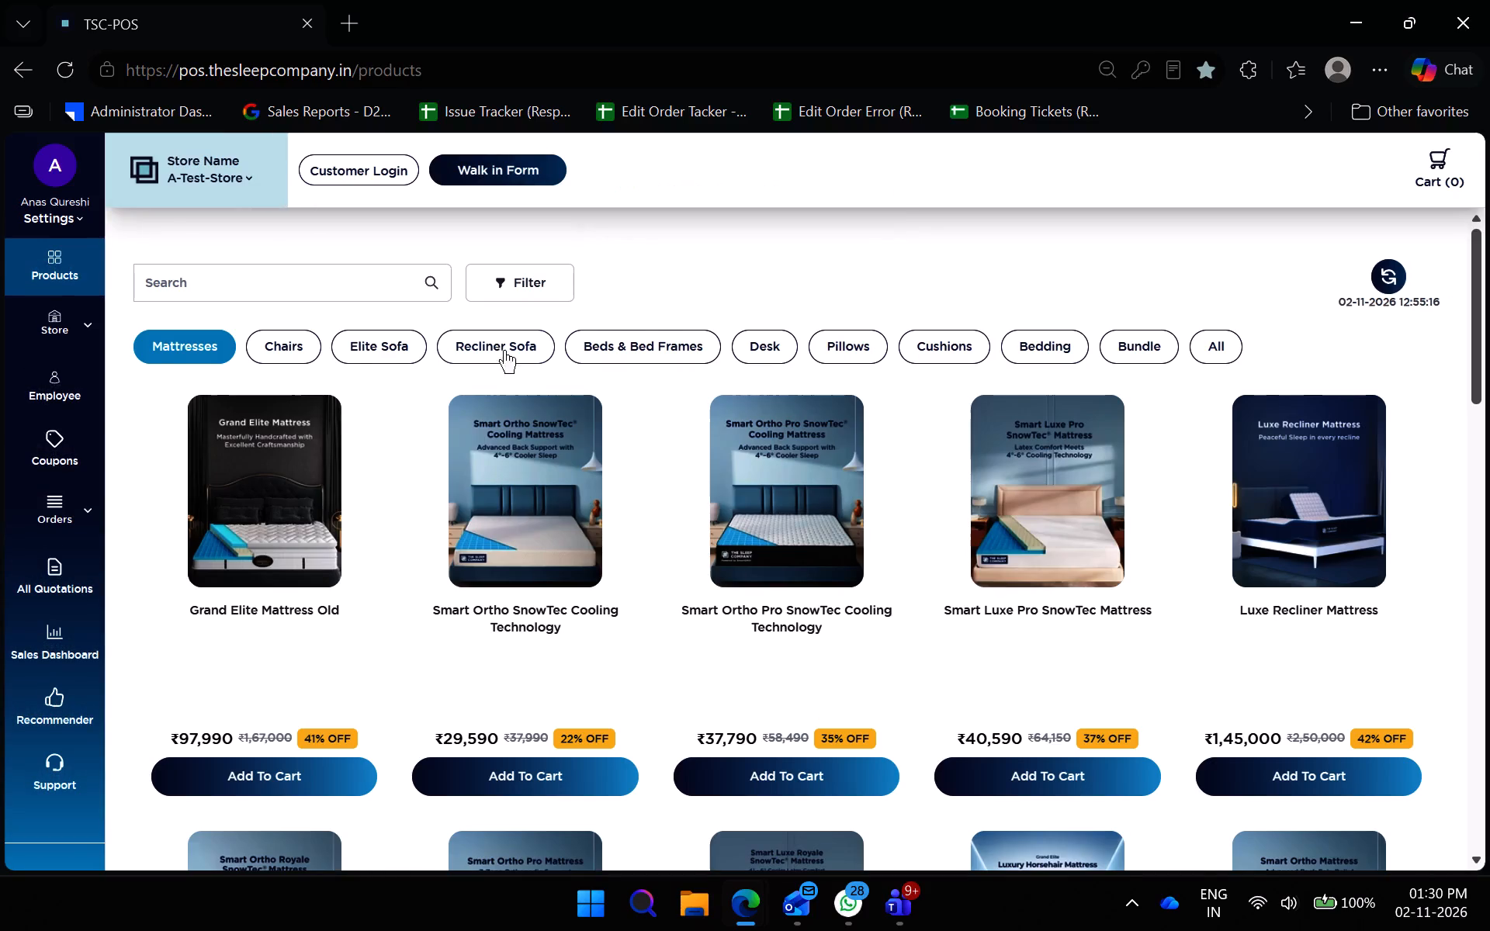
click(41, 518)
click(49, 636)
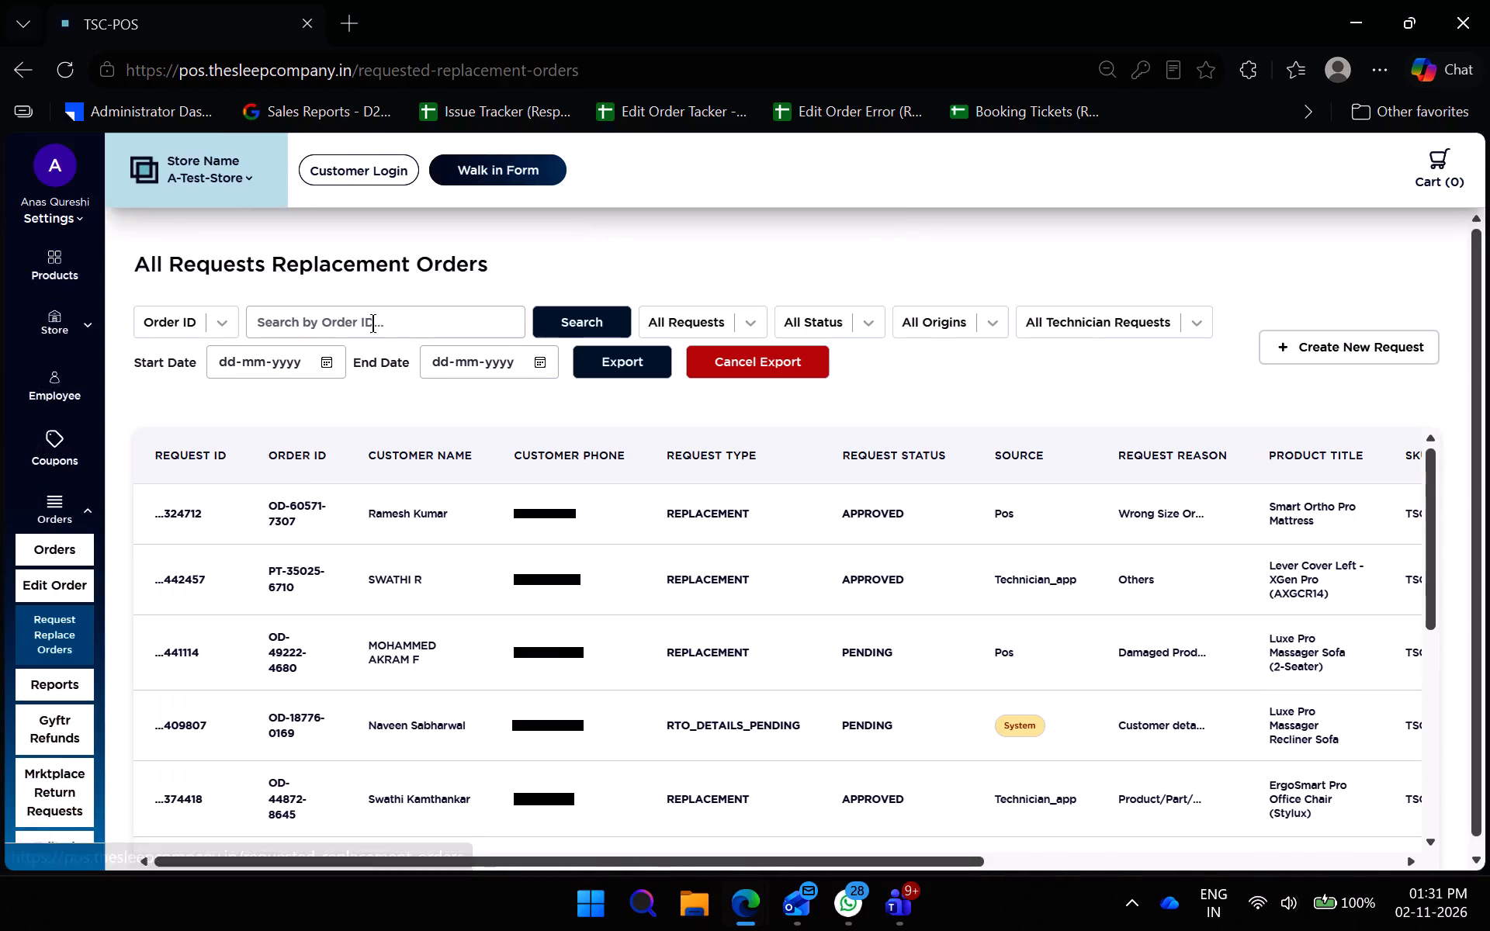
click(372, 323)
scroll(76, 628, down, 3)
click(64, 610)
click(456, 302)
key(ctrl+v)
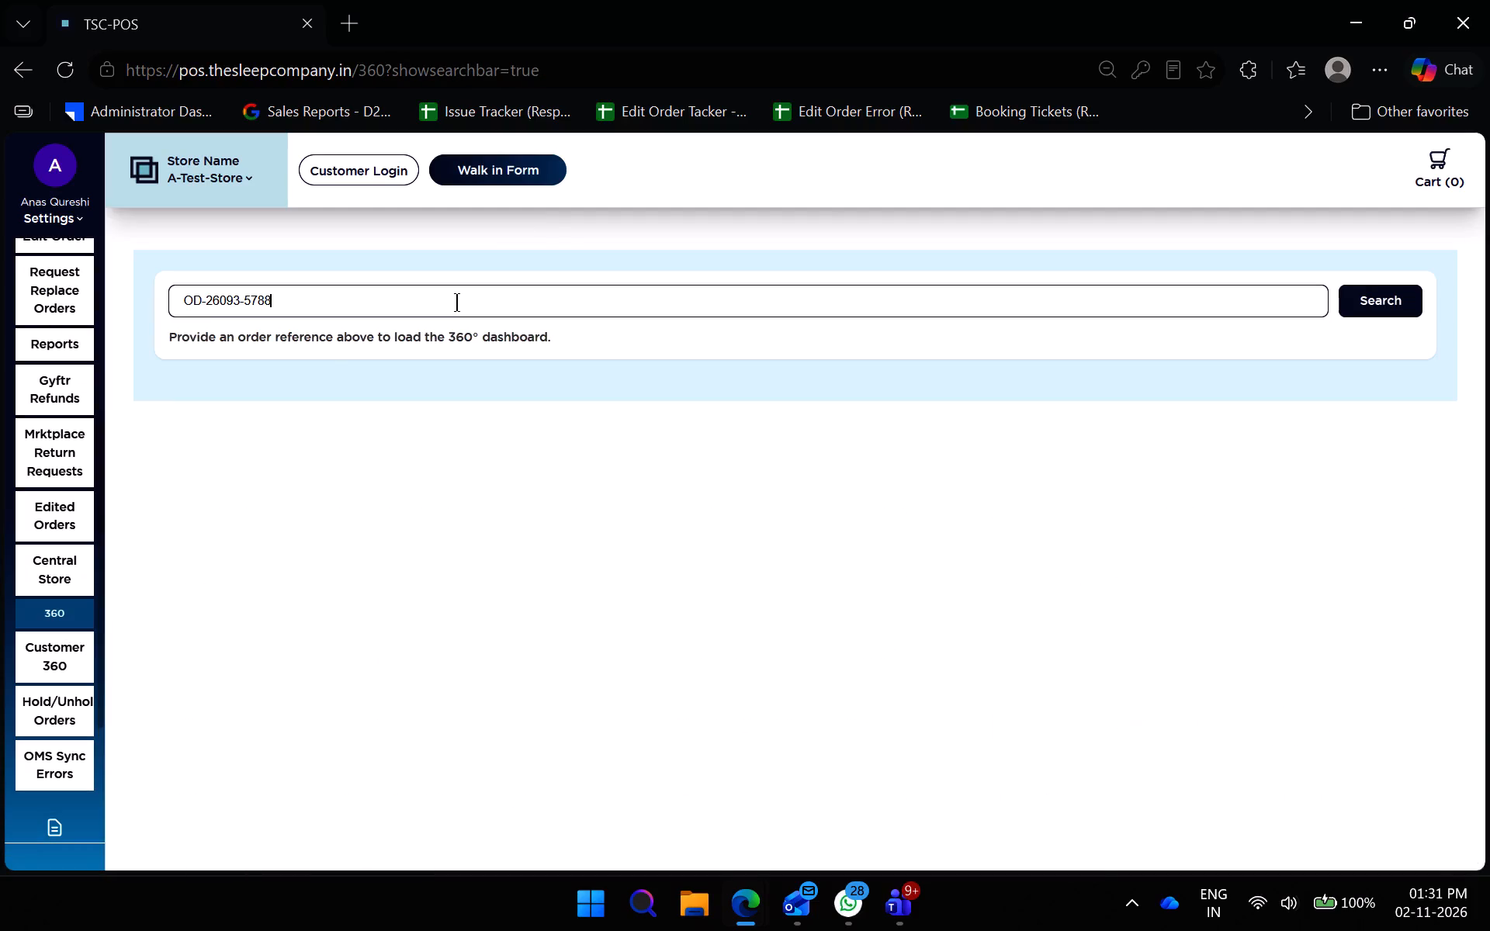
key(Return)
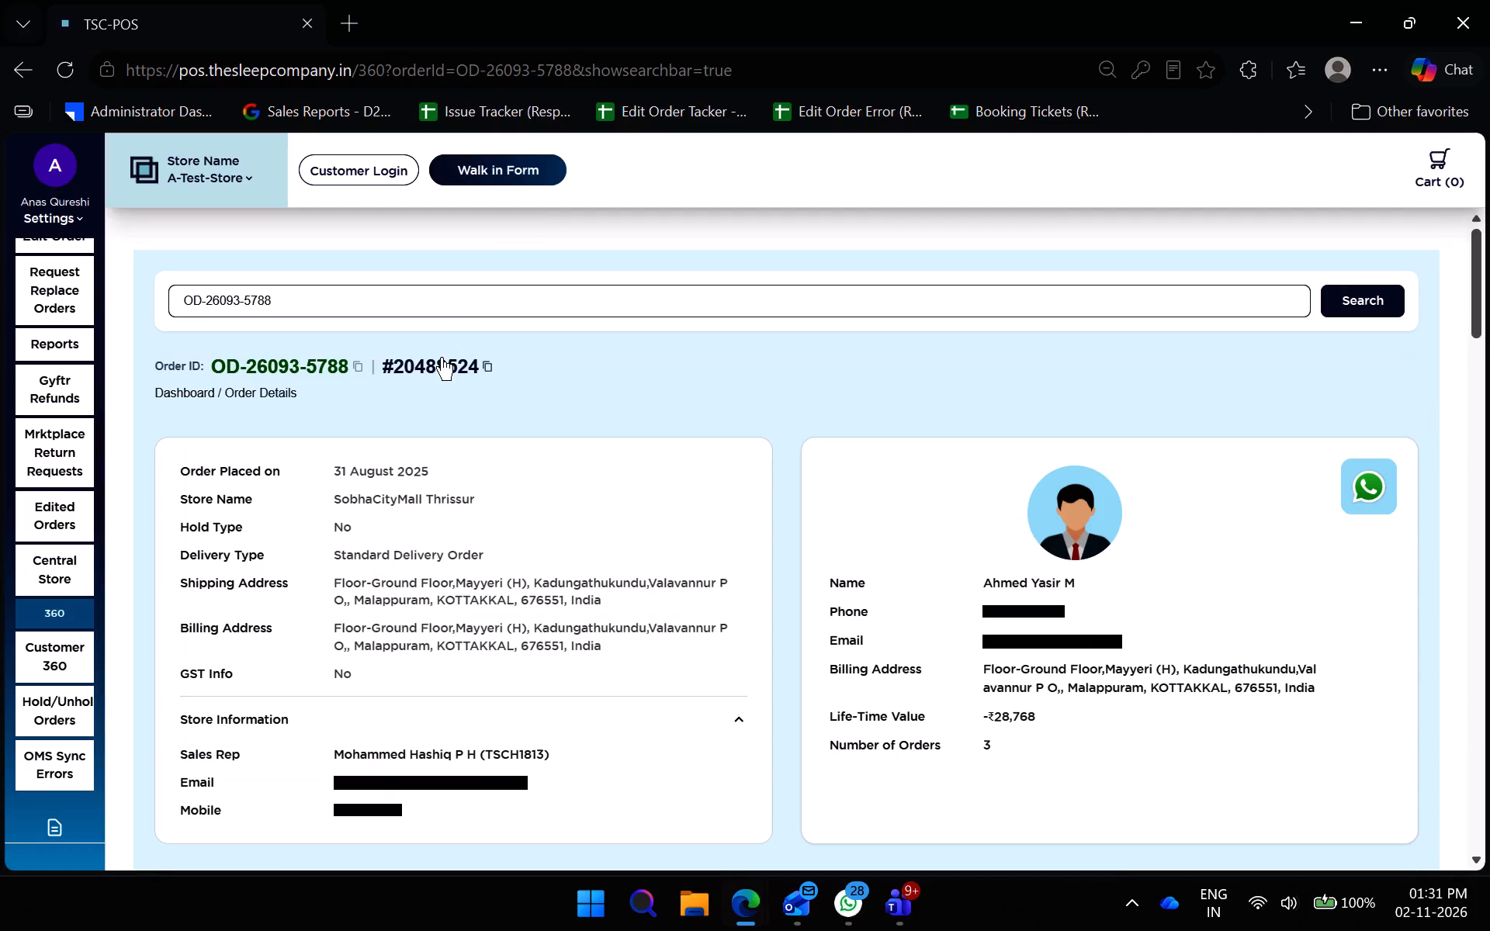
click(40, 288)
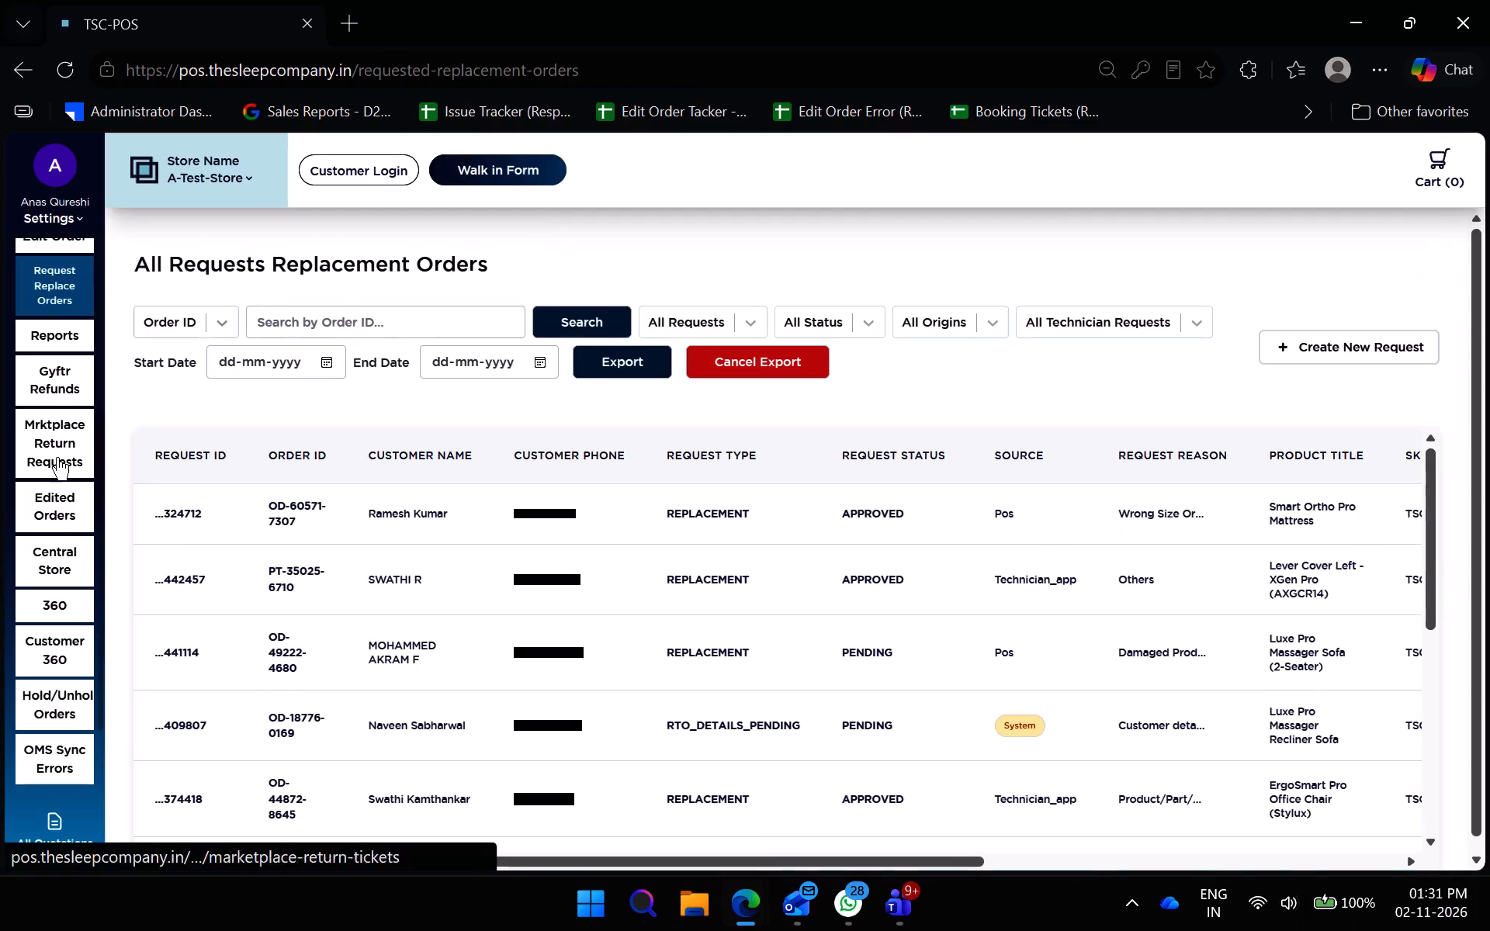
click(34, 620)
ctrl+click(544, 312)
key(ctrl+v)
key(Return)
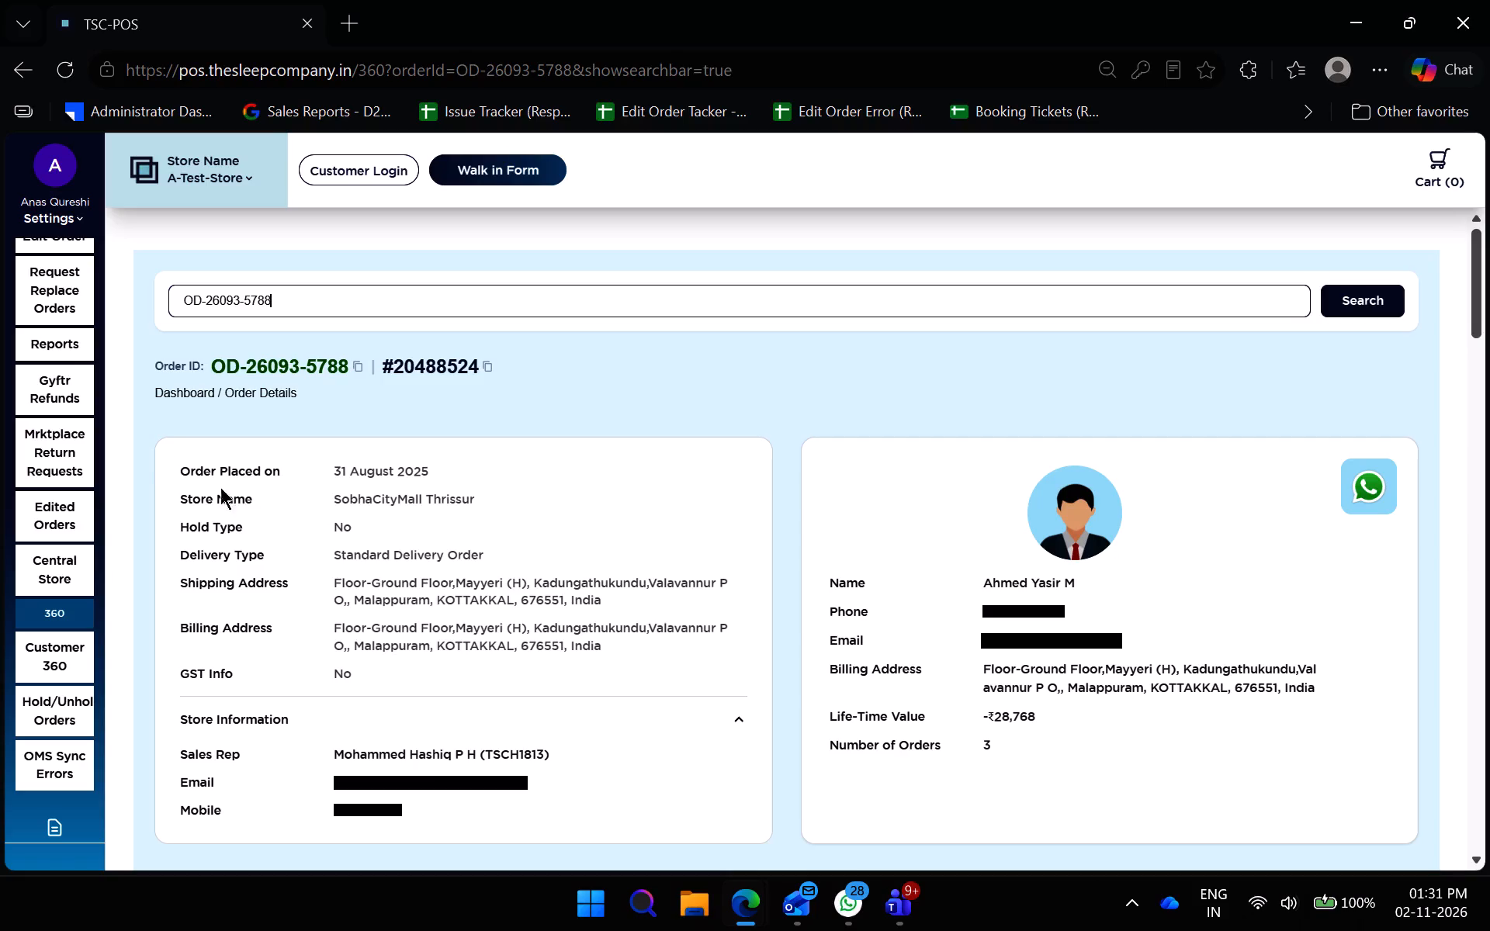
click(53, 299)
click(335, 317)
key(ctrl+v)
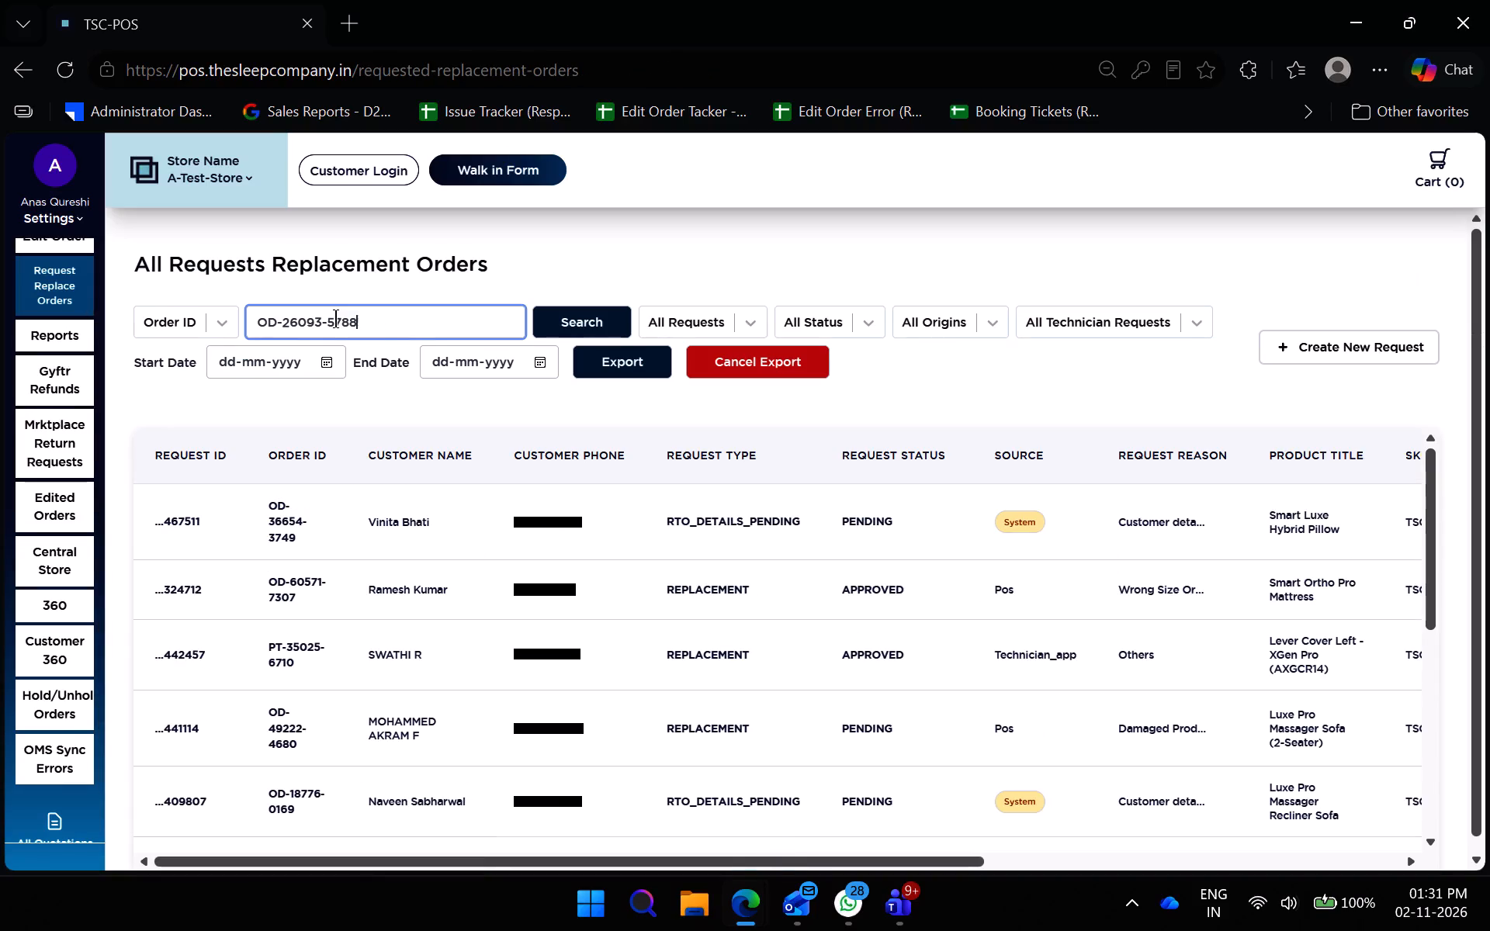
click(53, 608)
ctrl+click(446, 326)
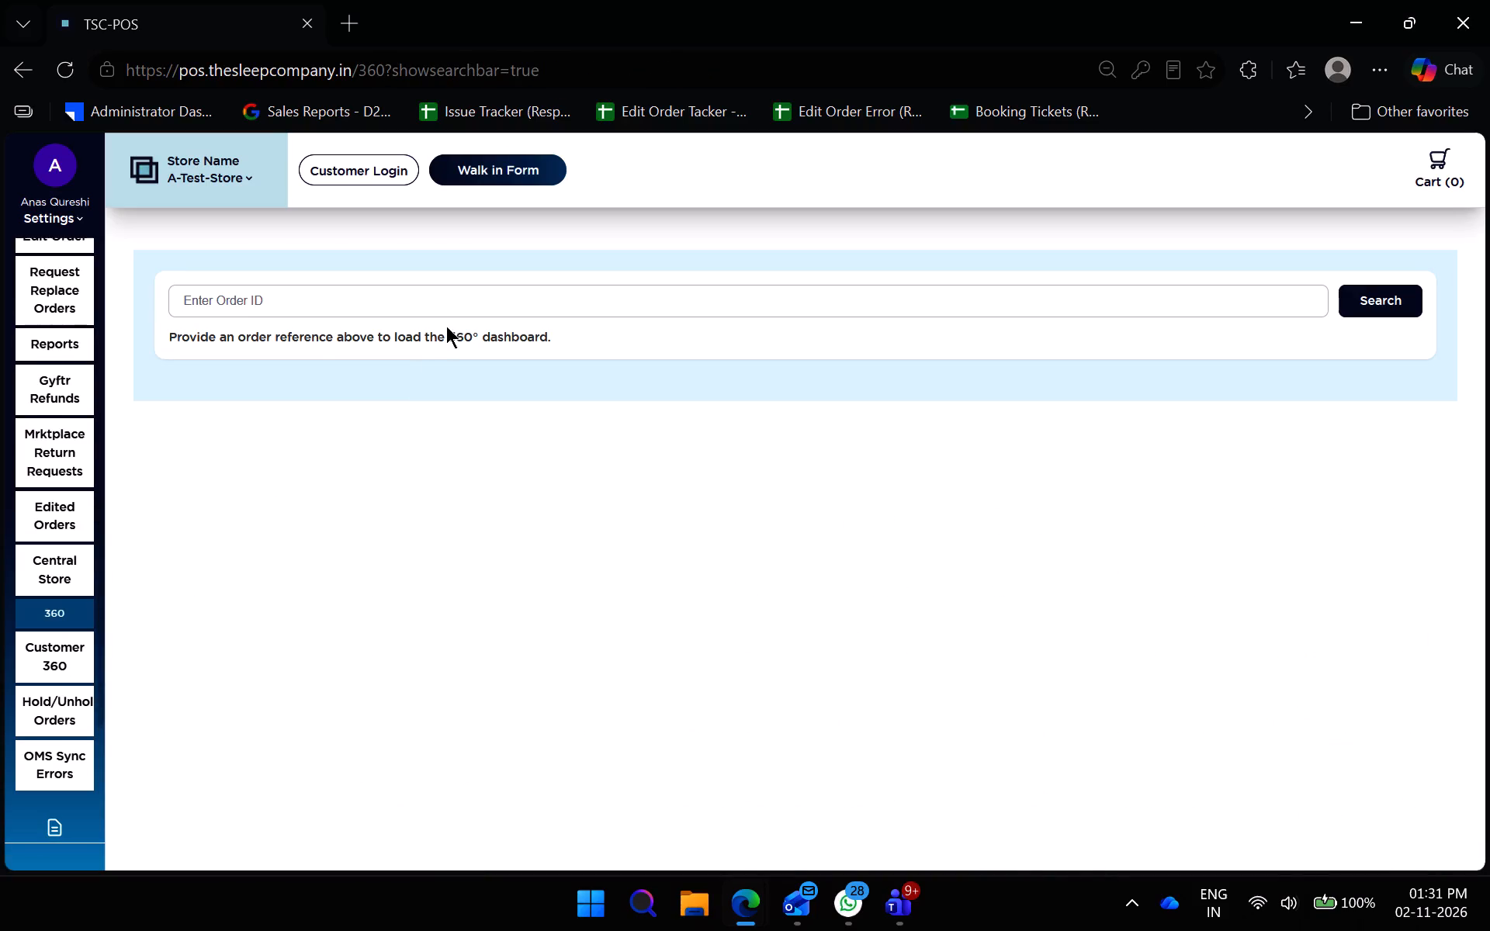
ctrl+click(447, 310)
key(ctrl+v)
key(Return)
scroll(562, 541, down, 5)
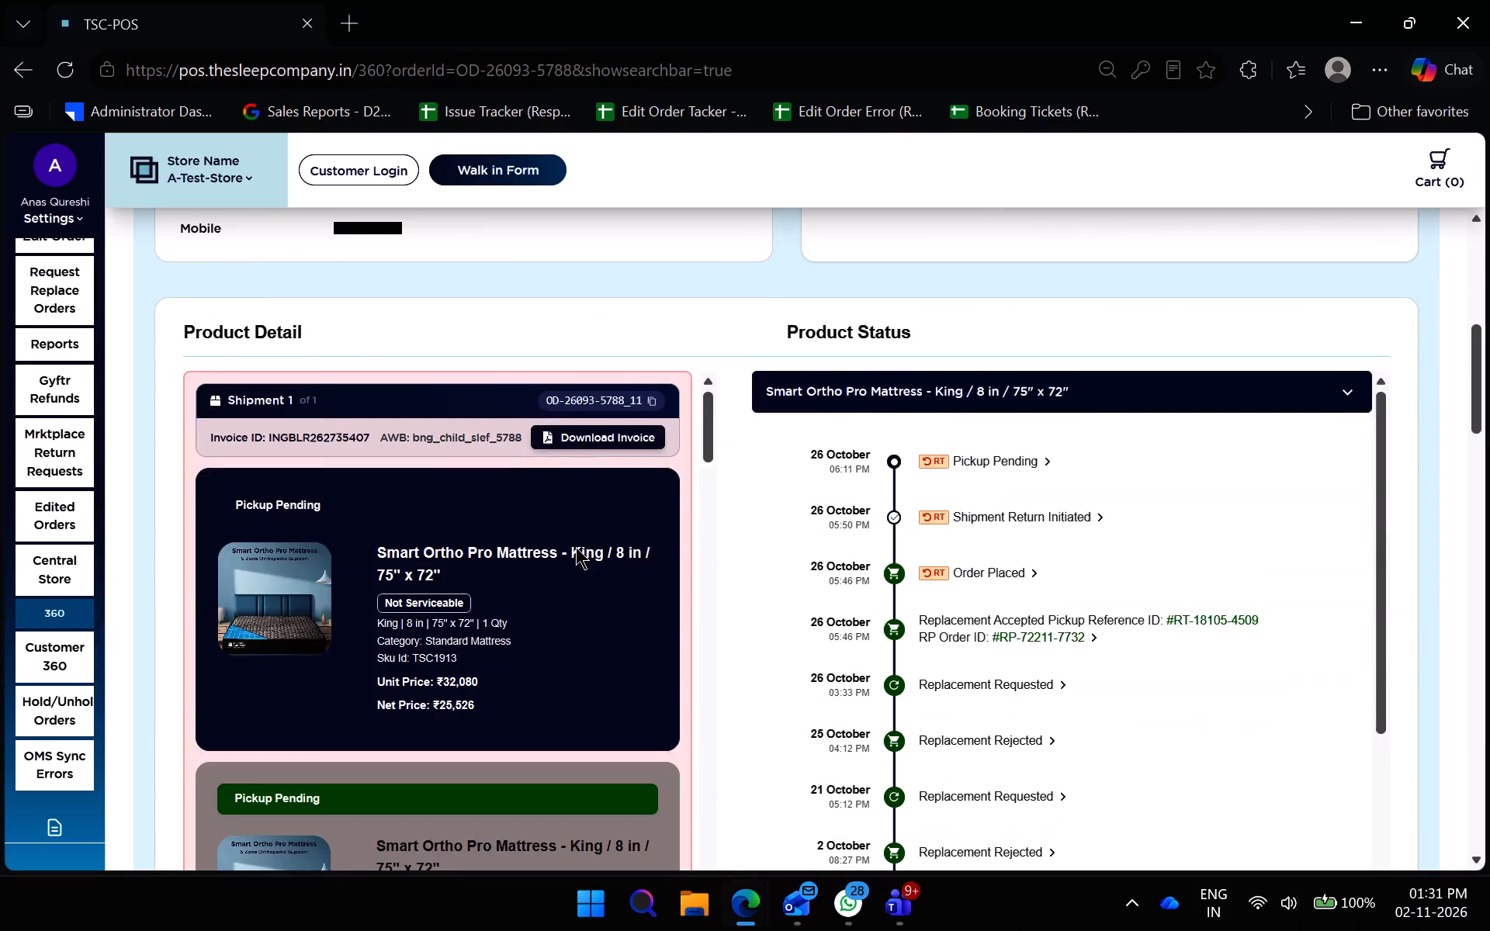
scroll(508, 672, down, 6)
scroll(498, 687, down, 16)
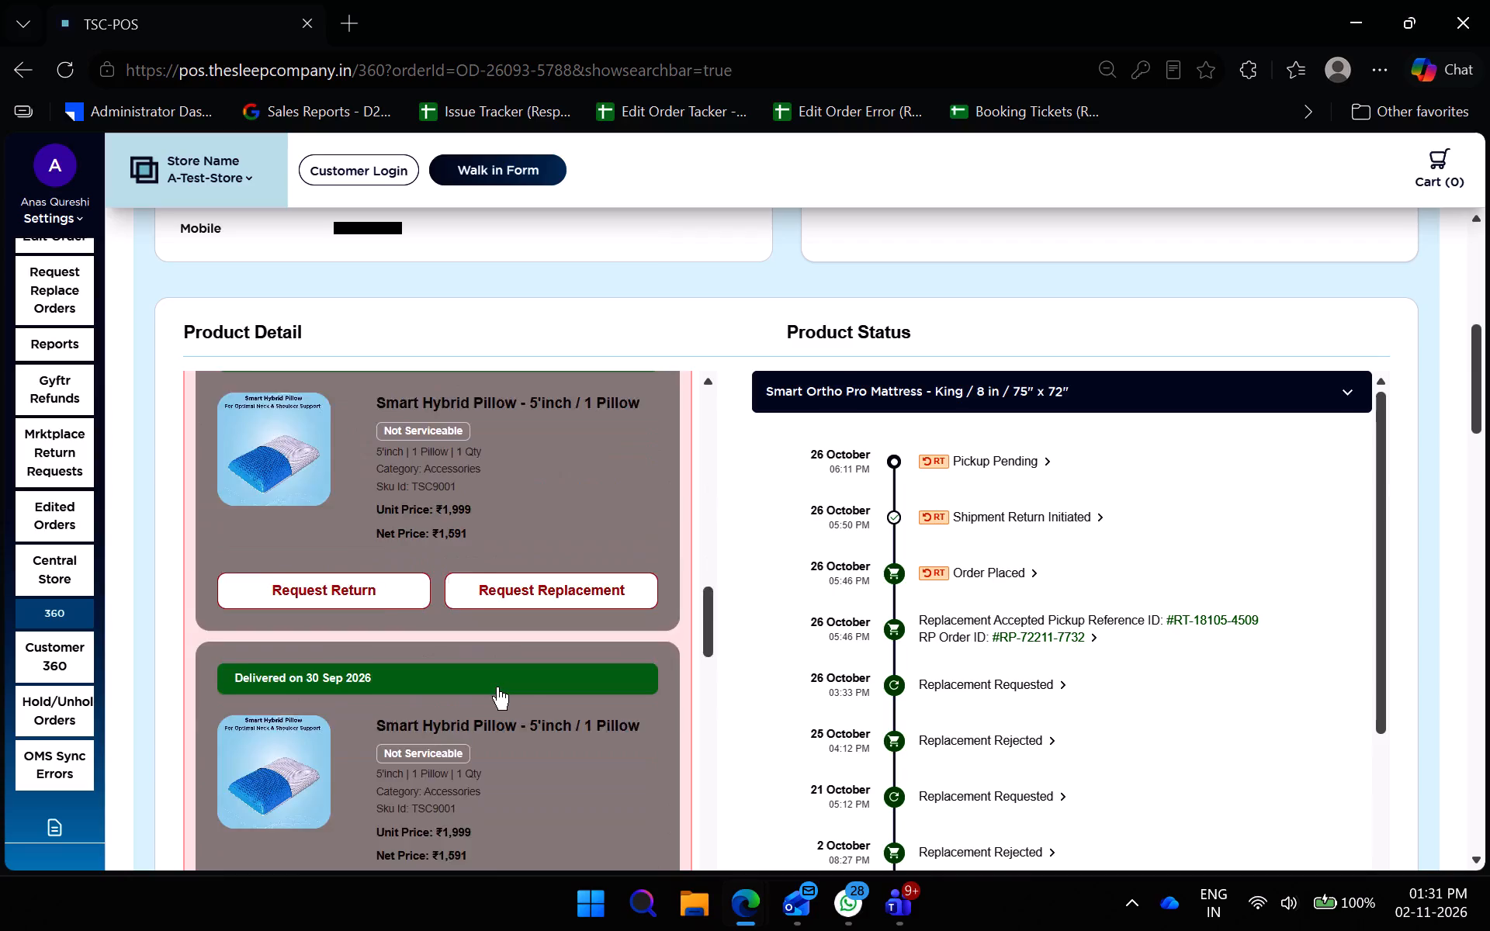
scroll(497, 687, down, 20)
scroll(510, 711, up, 2)
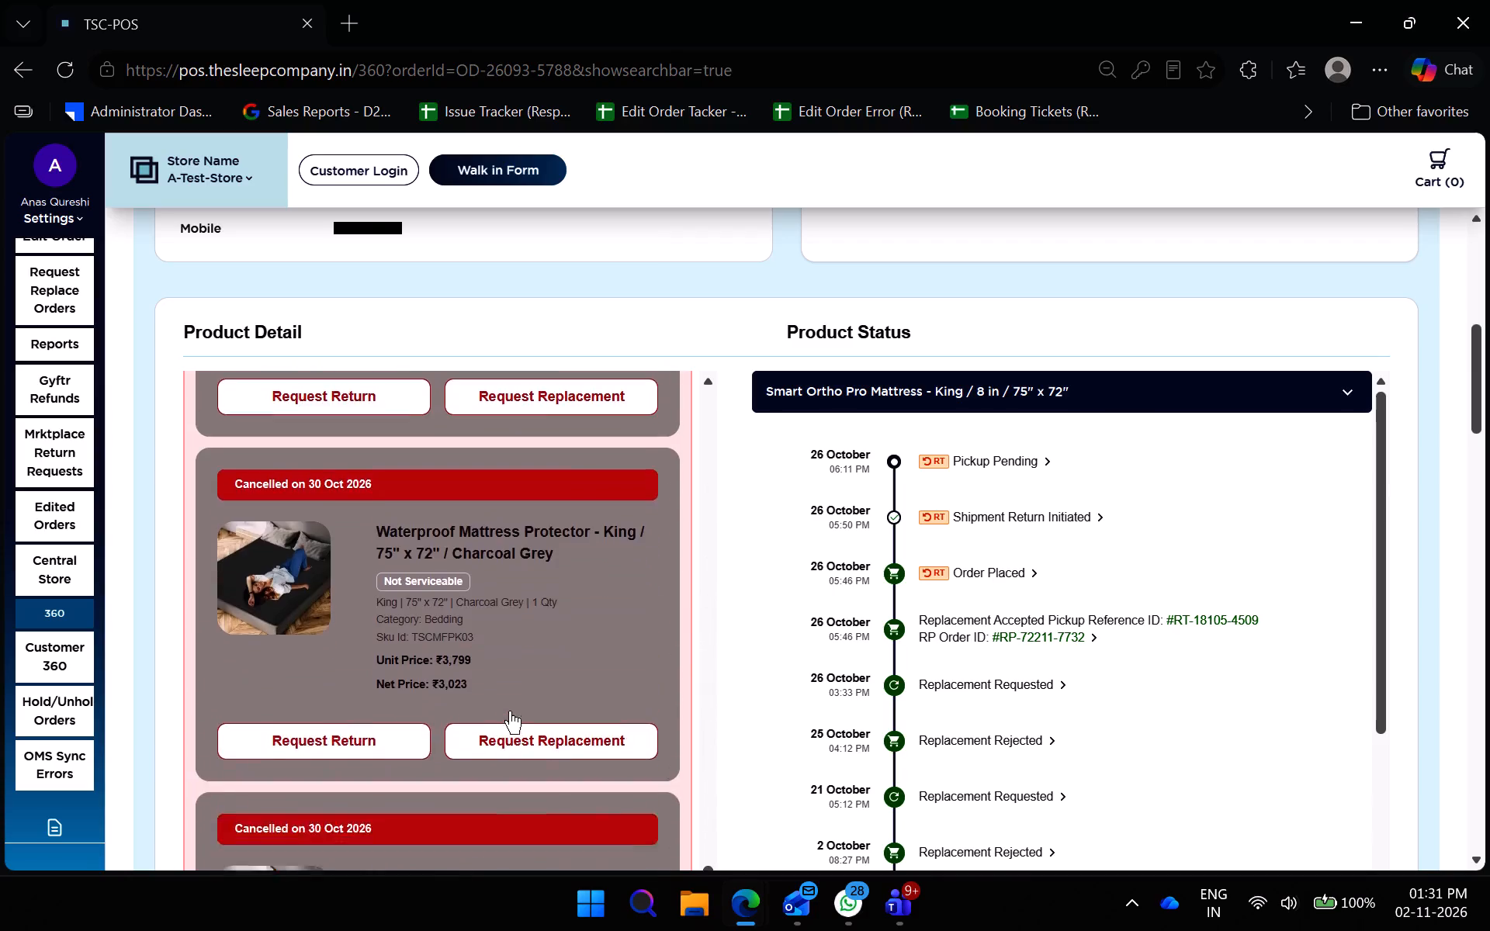
click(558, 696)
scroll(558, 696, up, 2)
scroll(595, 628, down, 3)
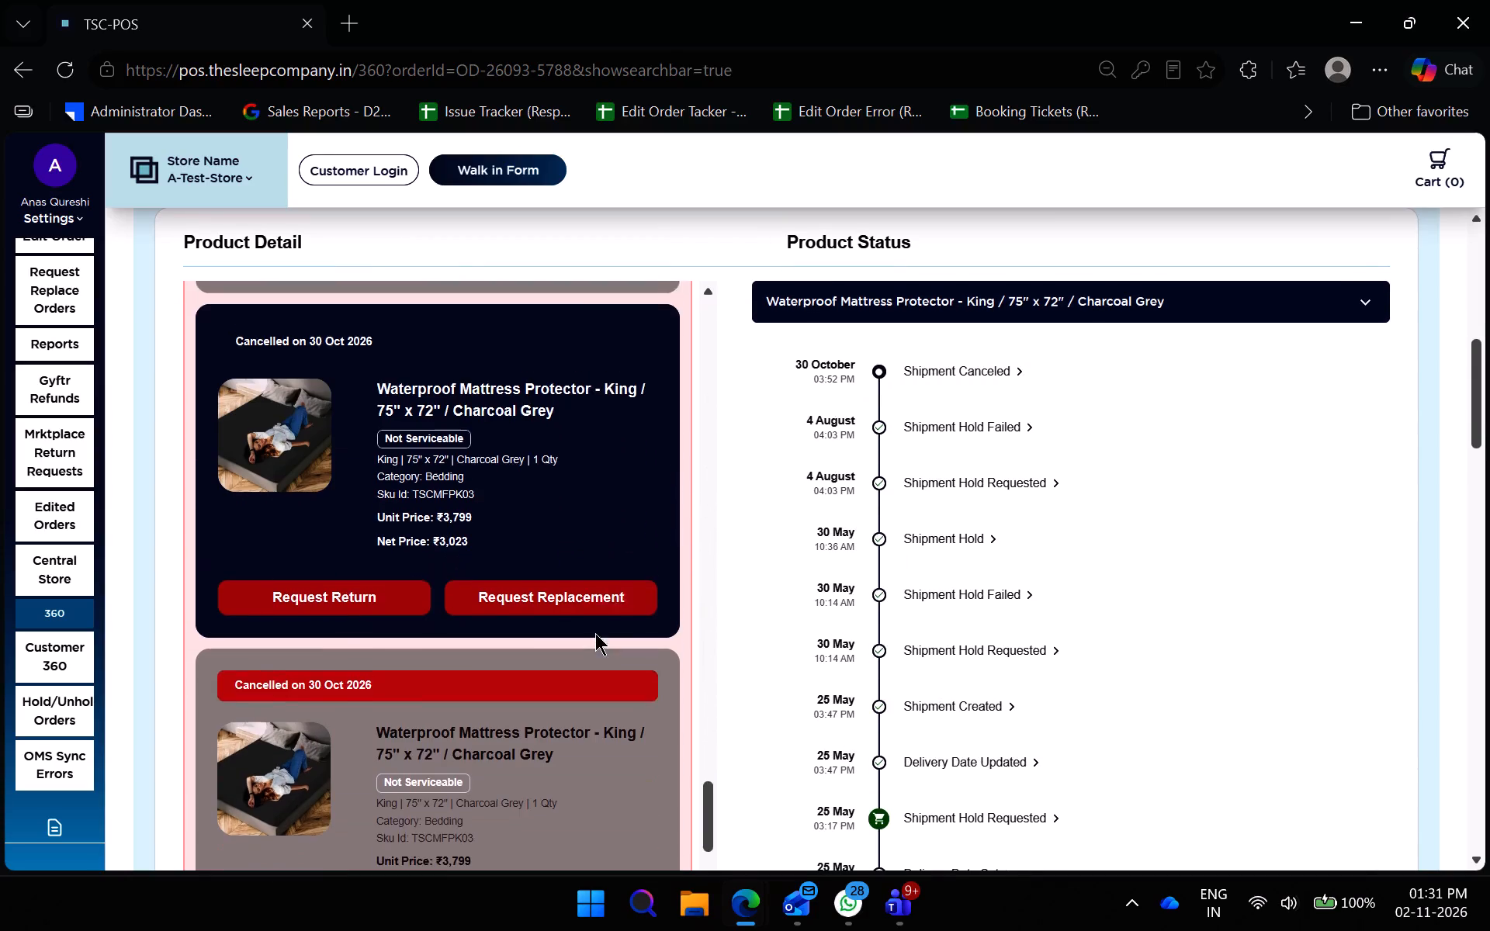
scroll(745, 465, down, 1)
scroll(744, 465, up, 1)
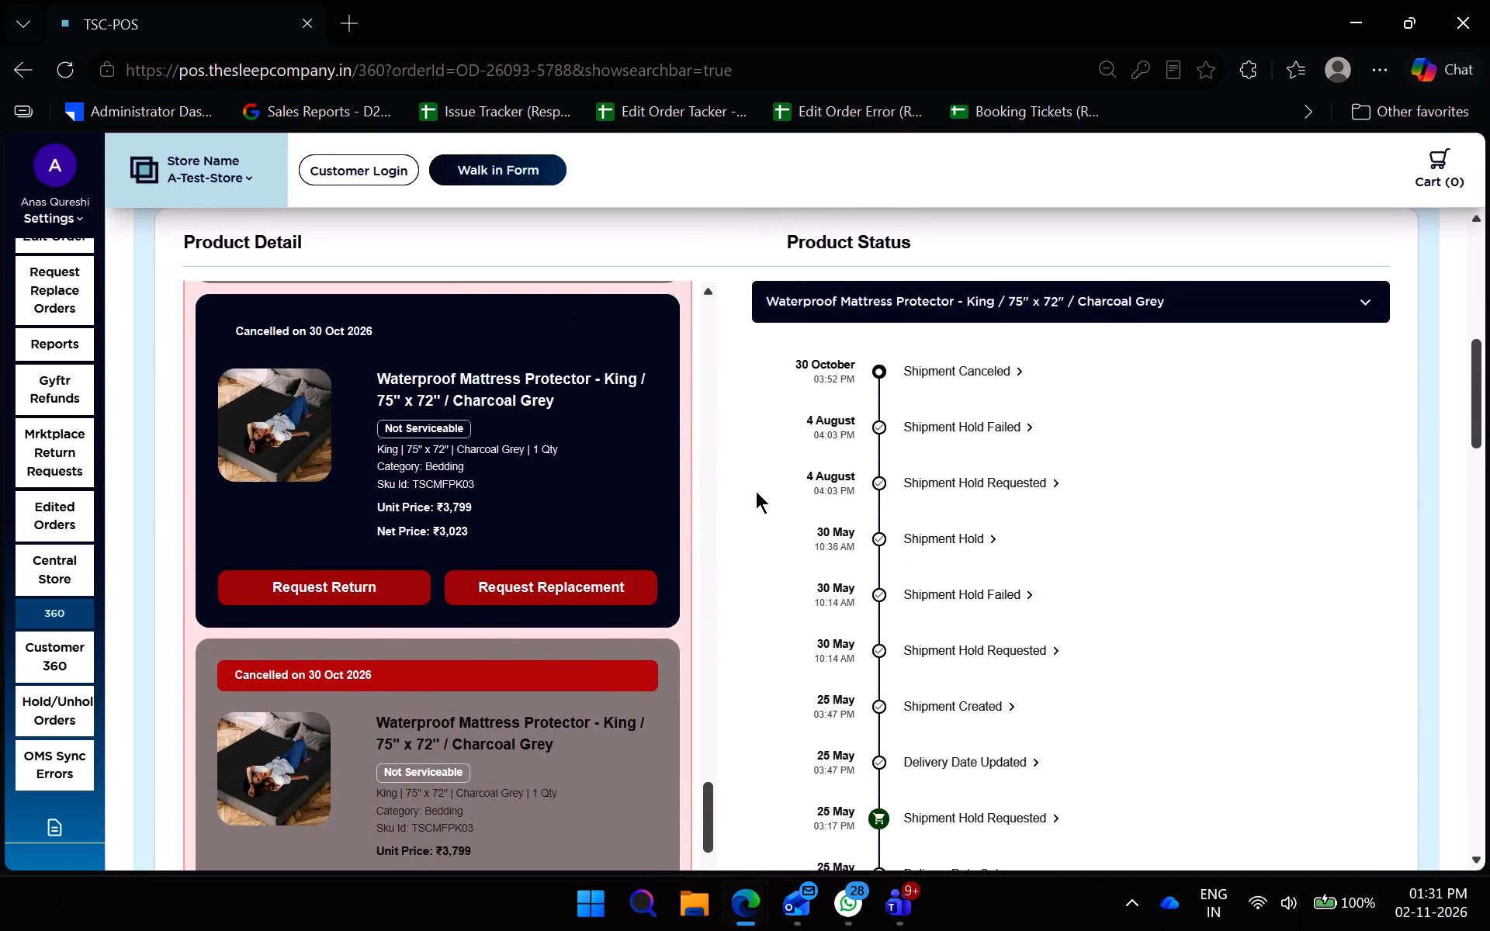
Capture a screenshot of the POS order page showing the mattress protector's product details and status timeline.
key(shift+super+s)
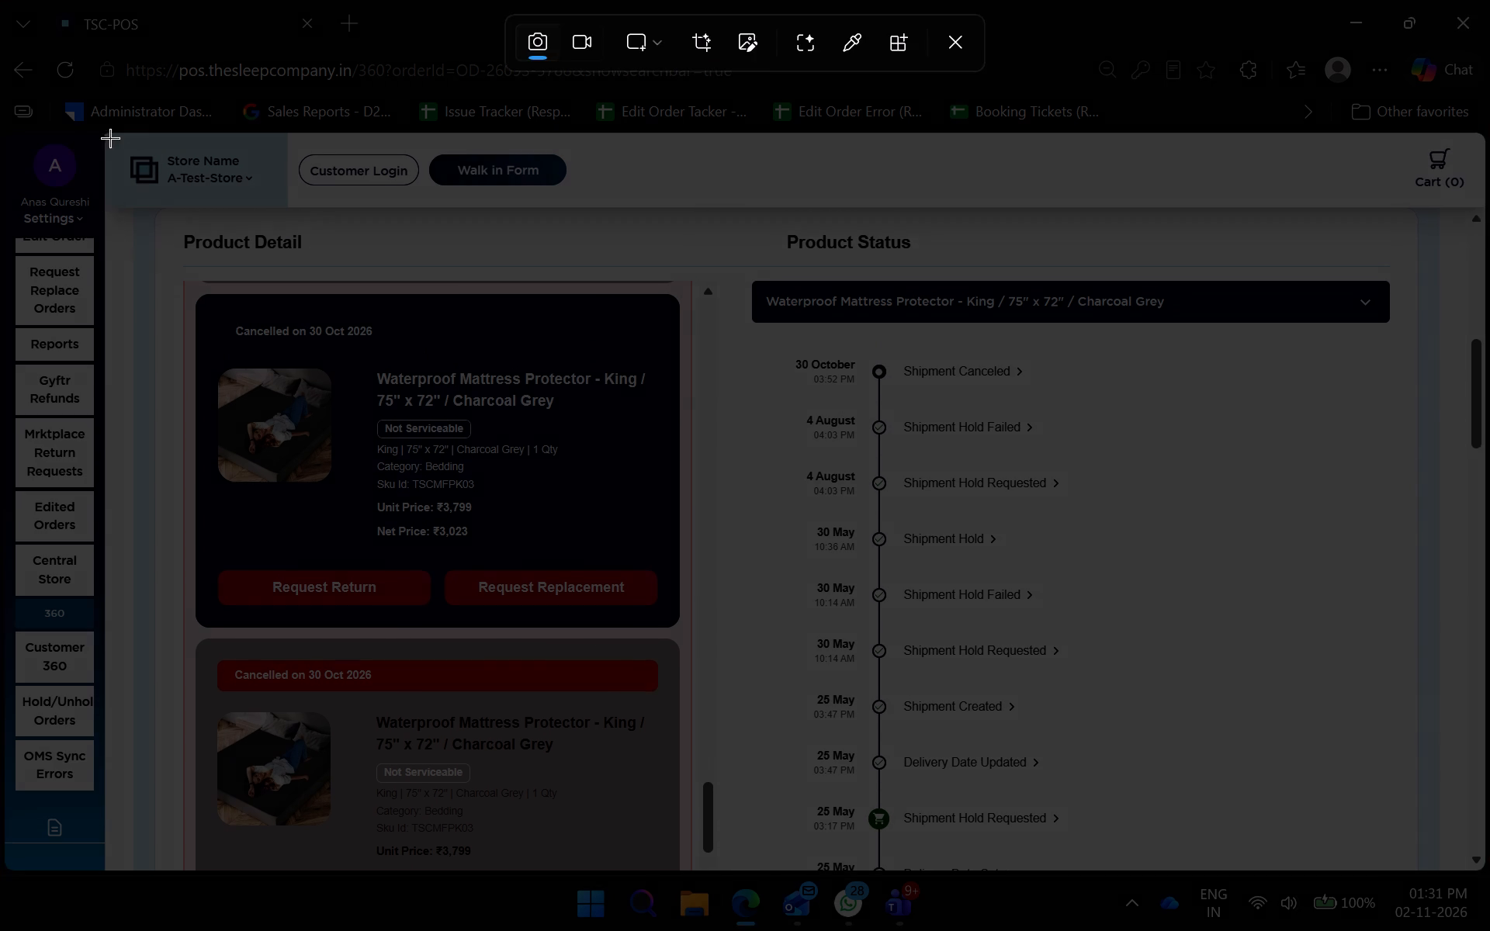
drag(106, 138, 1485, 864)
Switch back to the Jira window and give a thumbs-up to the "Cancelled in OMS and UC both." comment on TPO-2975.
key(alt+Tab)
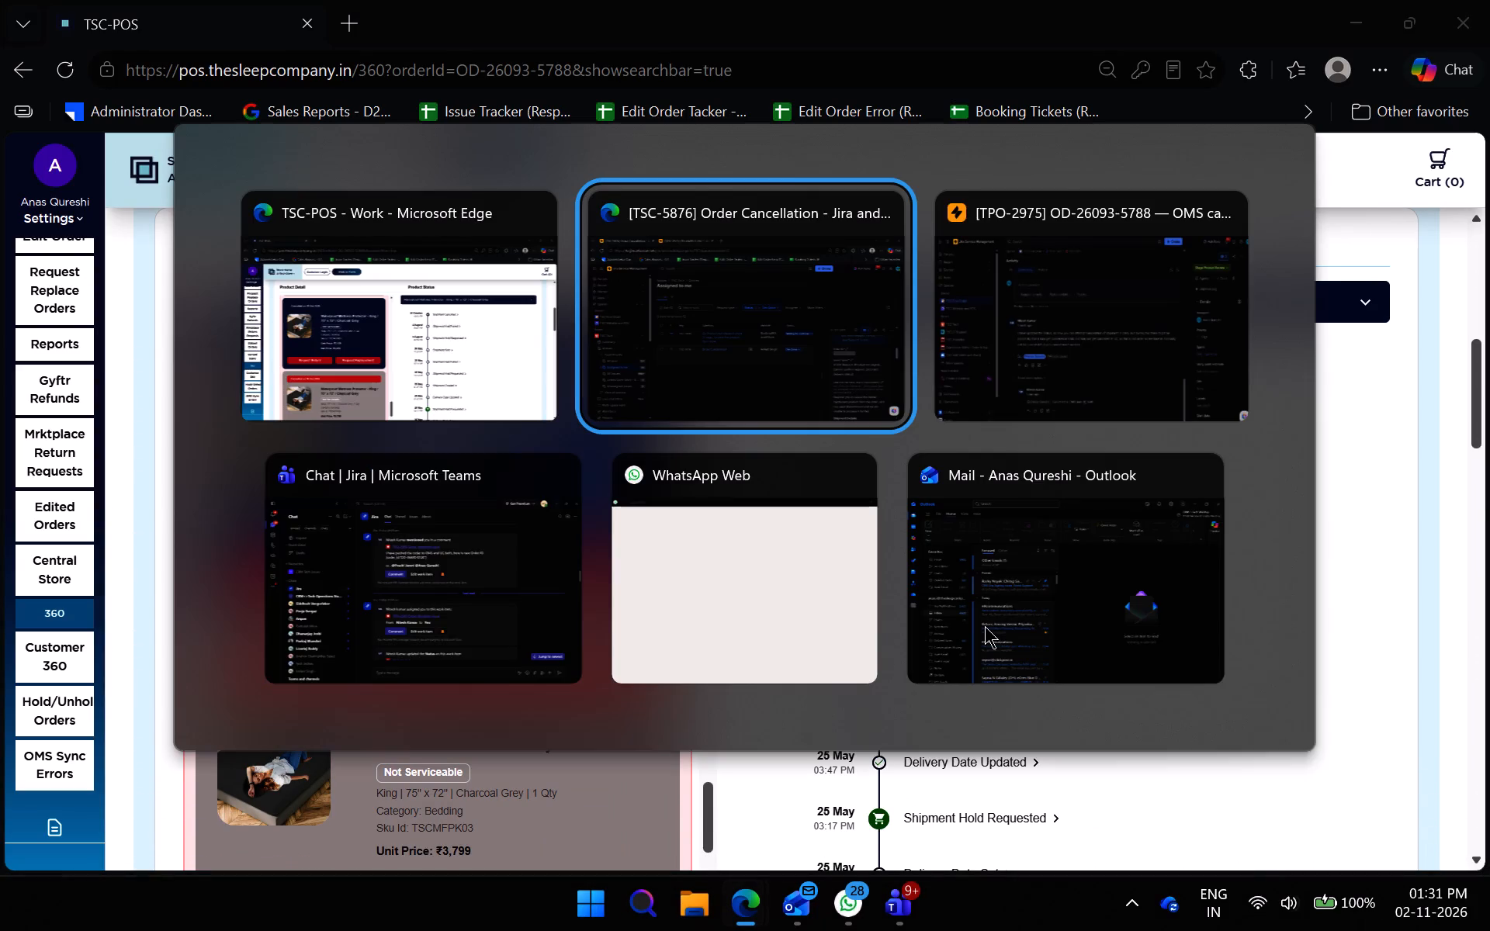
click(1441, 709)
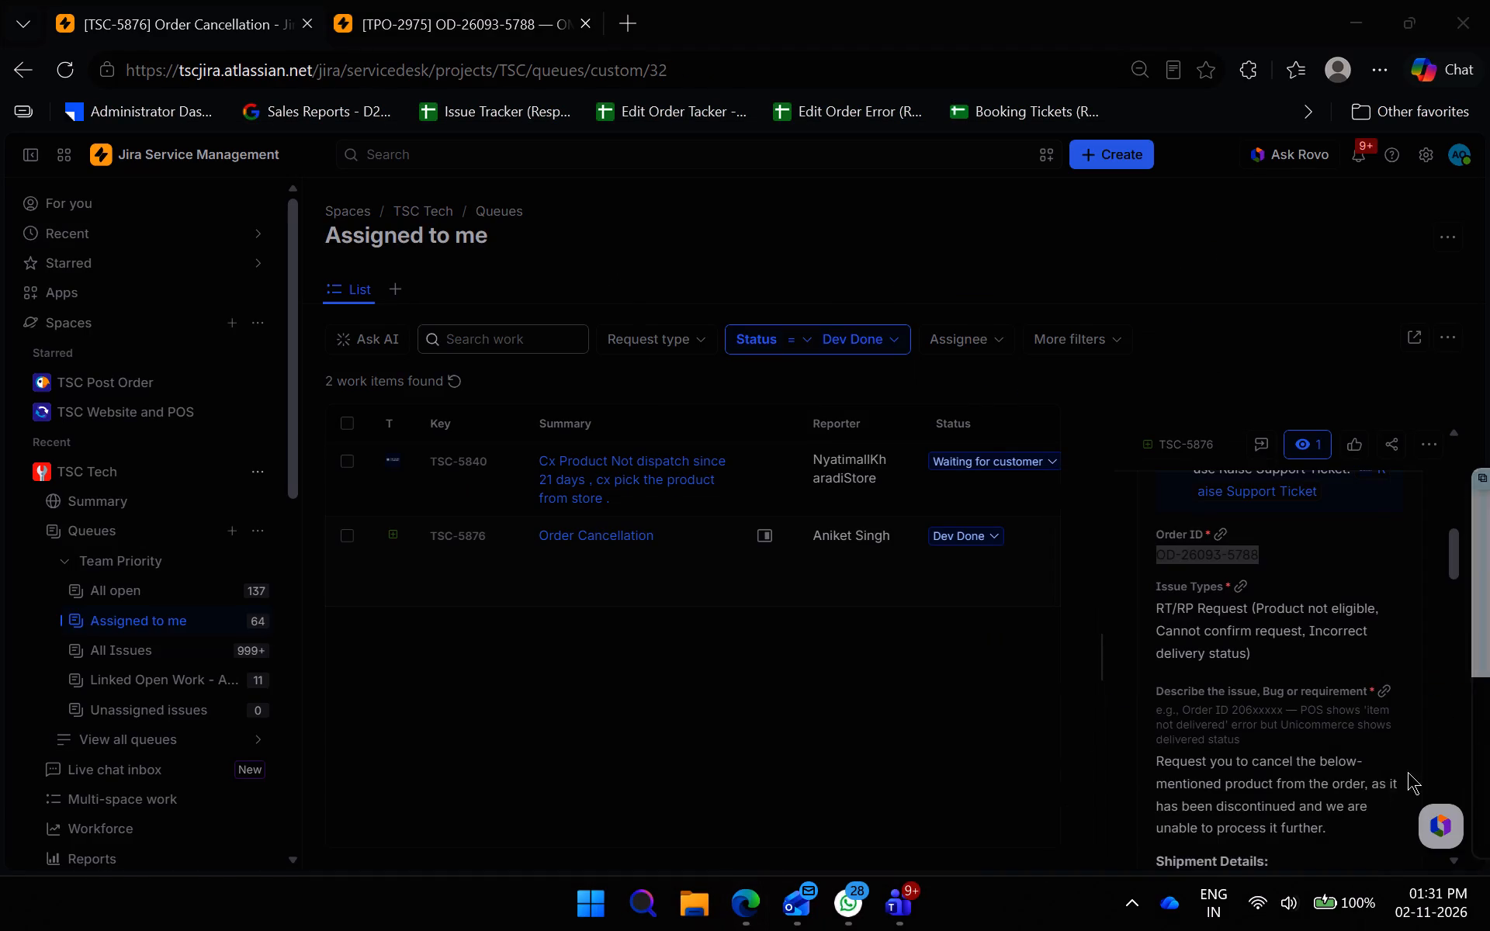
scroll(1344, 777, down, 3)
click(476, 0)
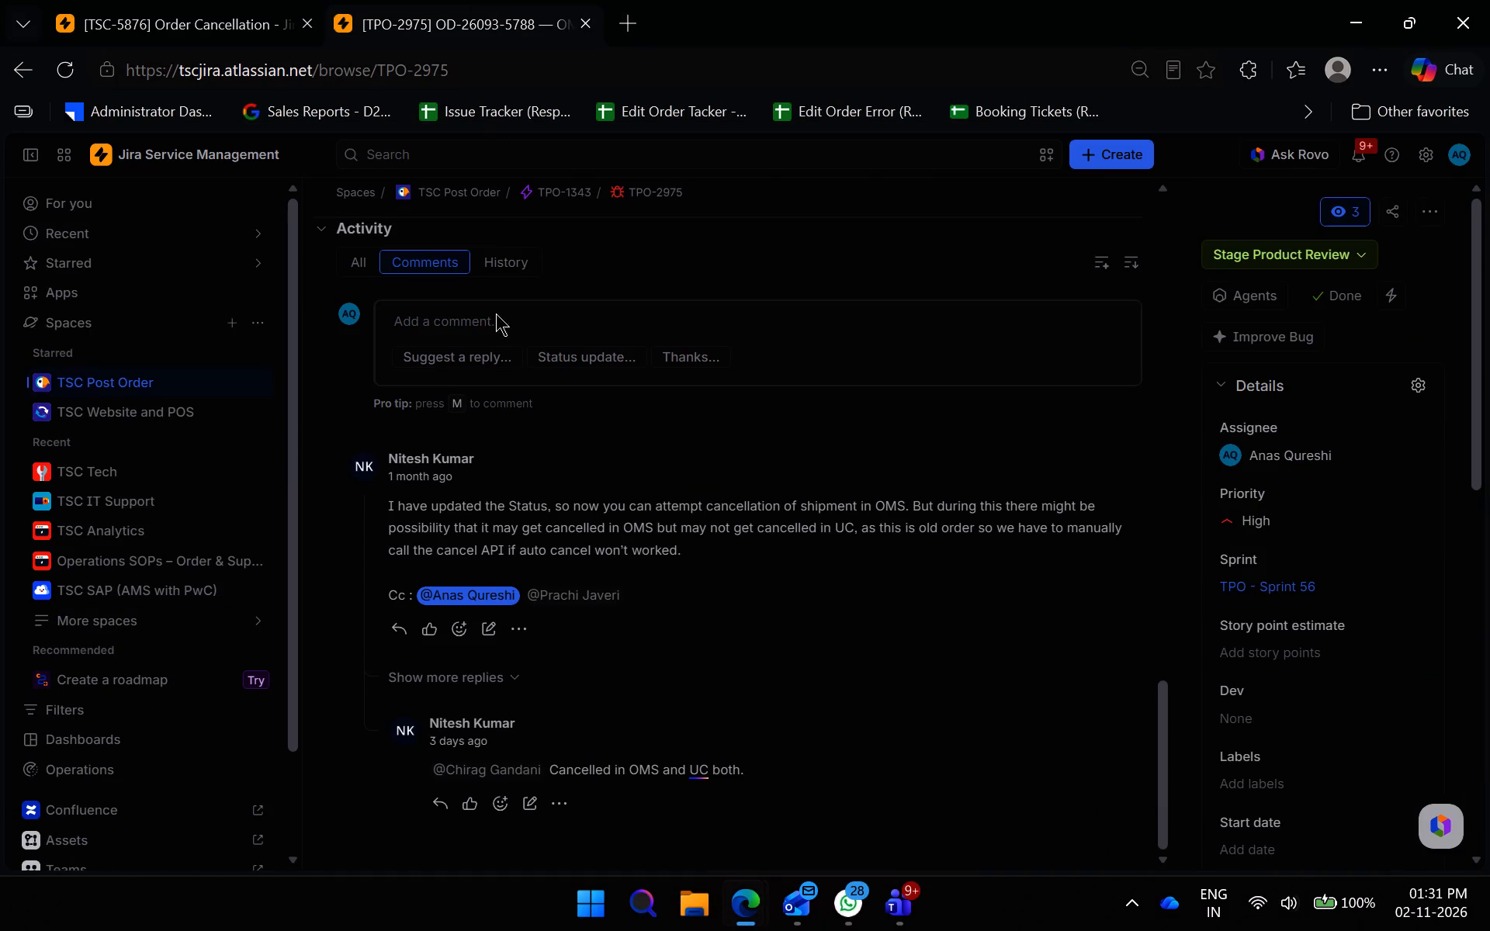
click(468, 805)
Advance TPO-2975's status through Ready To Deploy and QA on Prod Server to the "Production Product R..." status.
click(1266, 241)
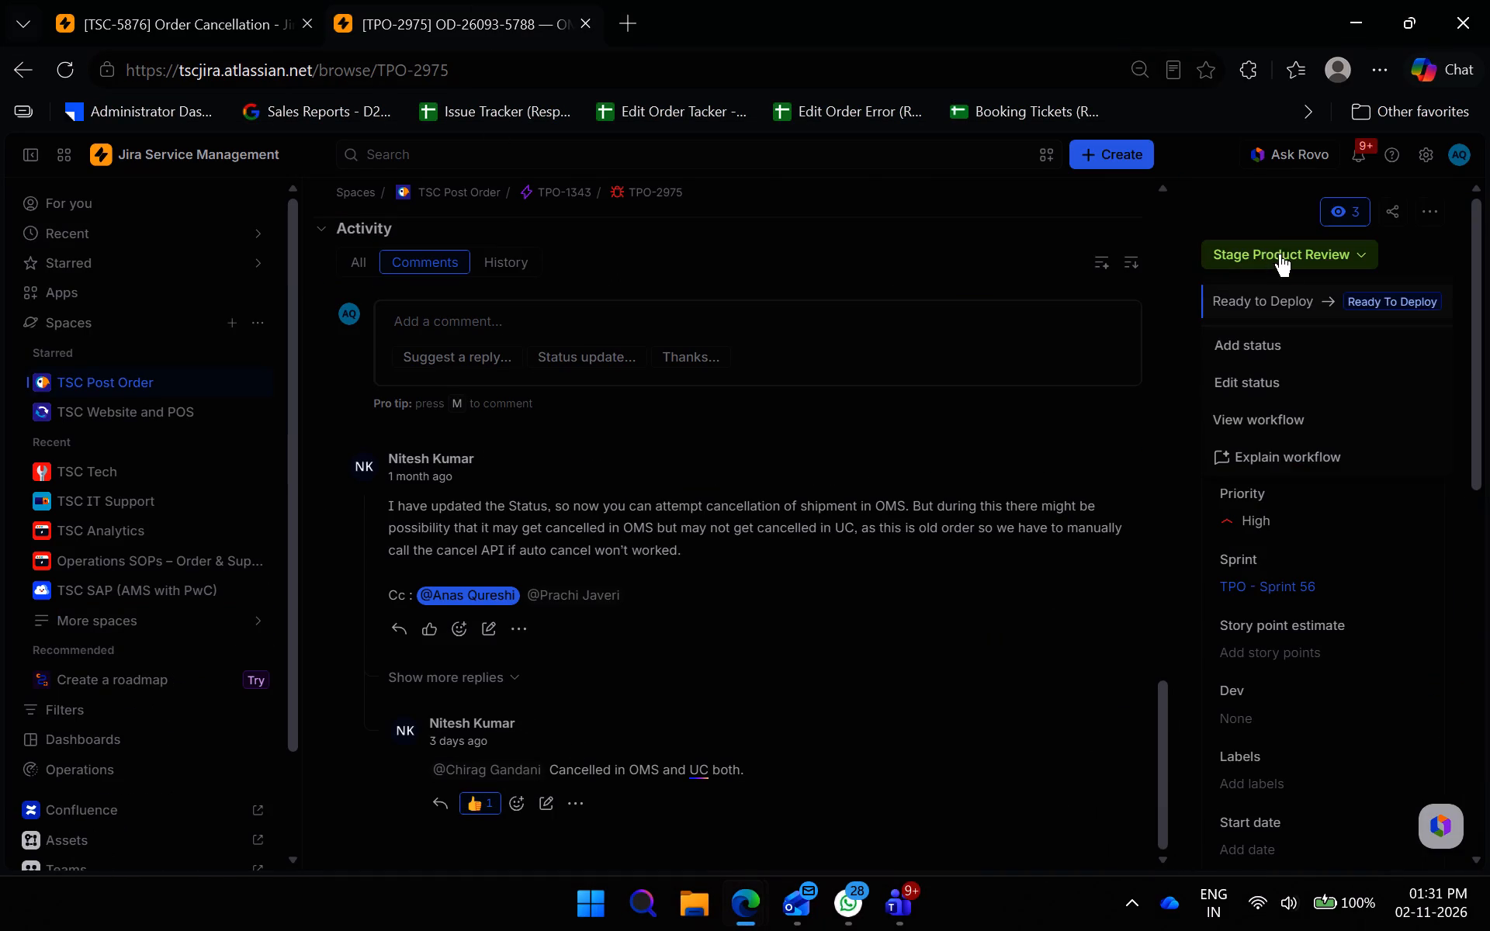
click(1309, 296)
click(1285, 247)
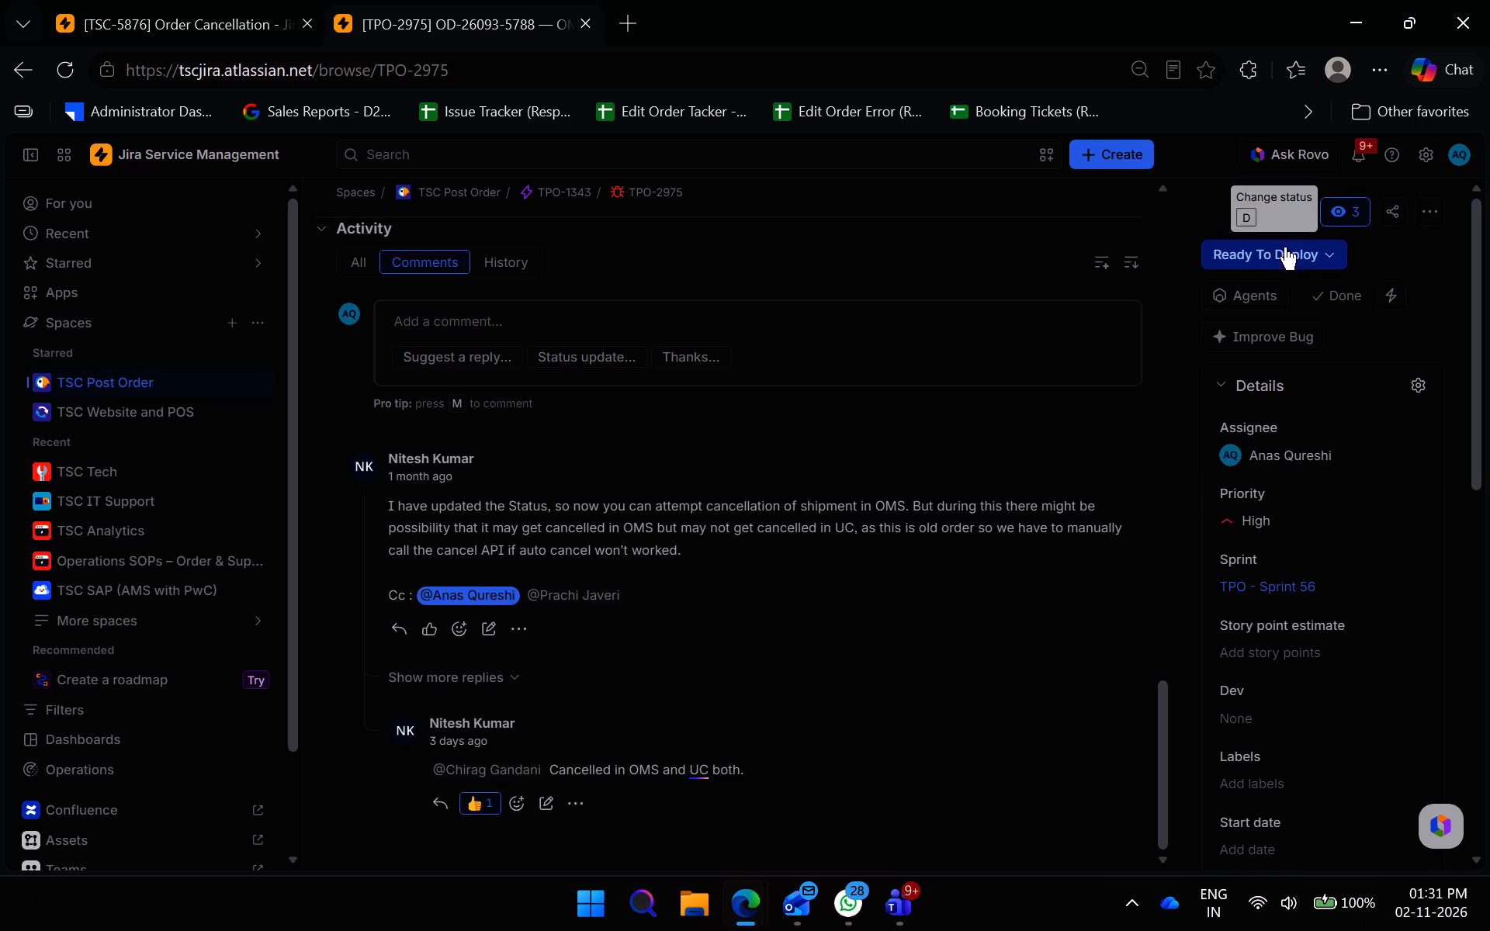
click(1310, 307)
click(1277, 257)
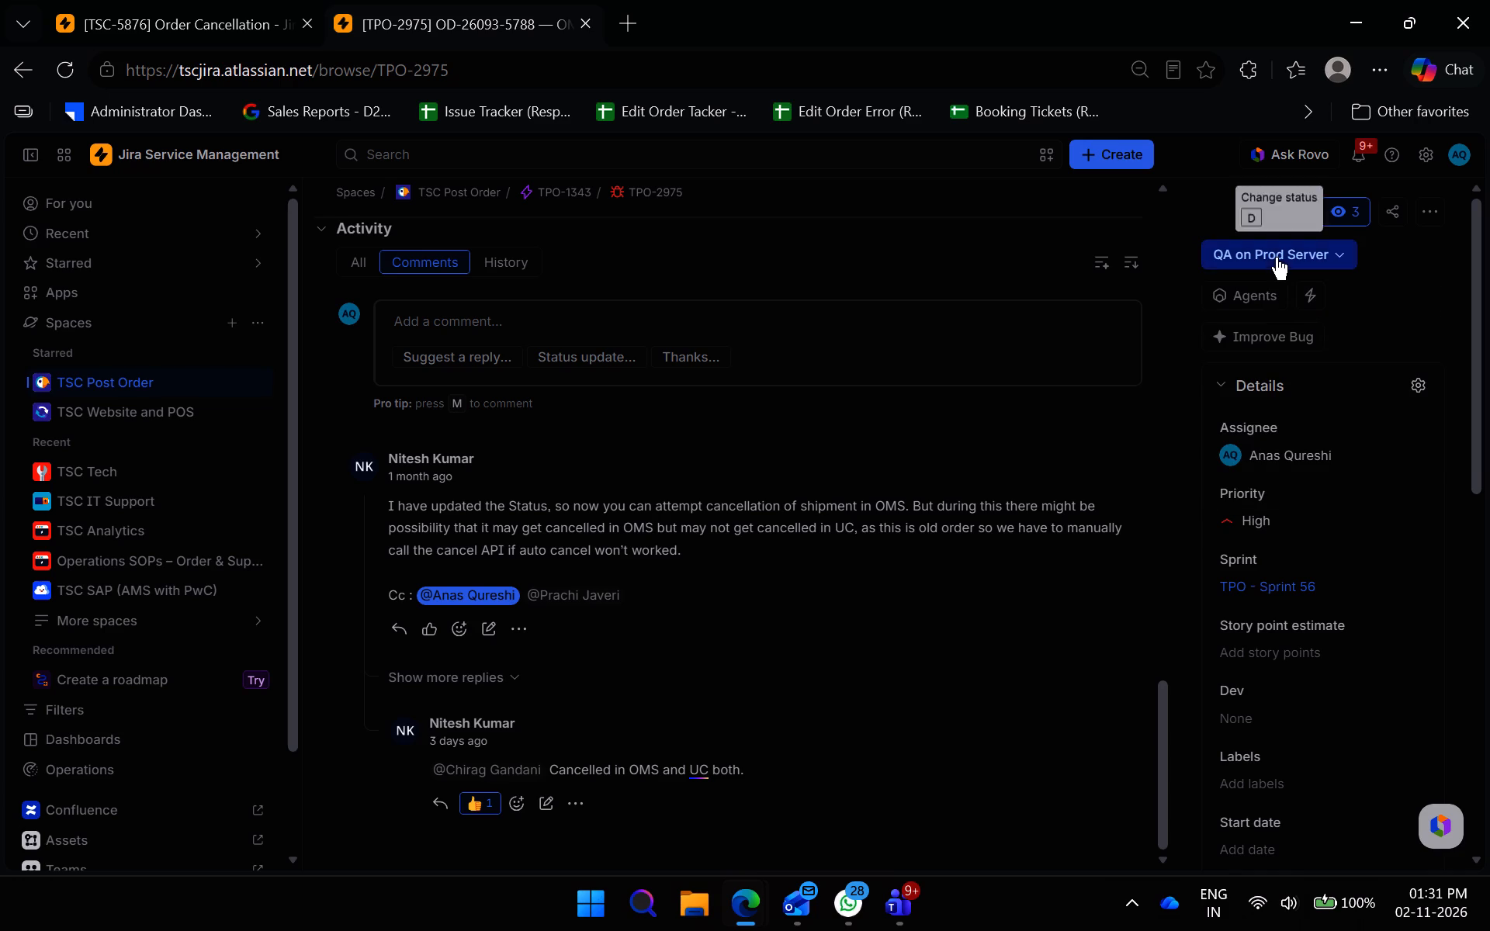
click(1265, 373)
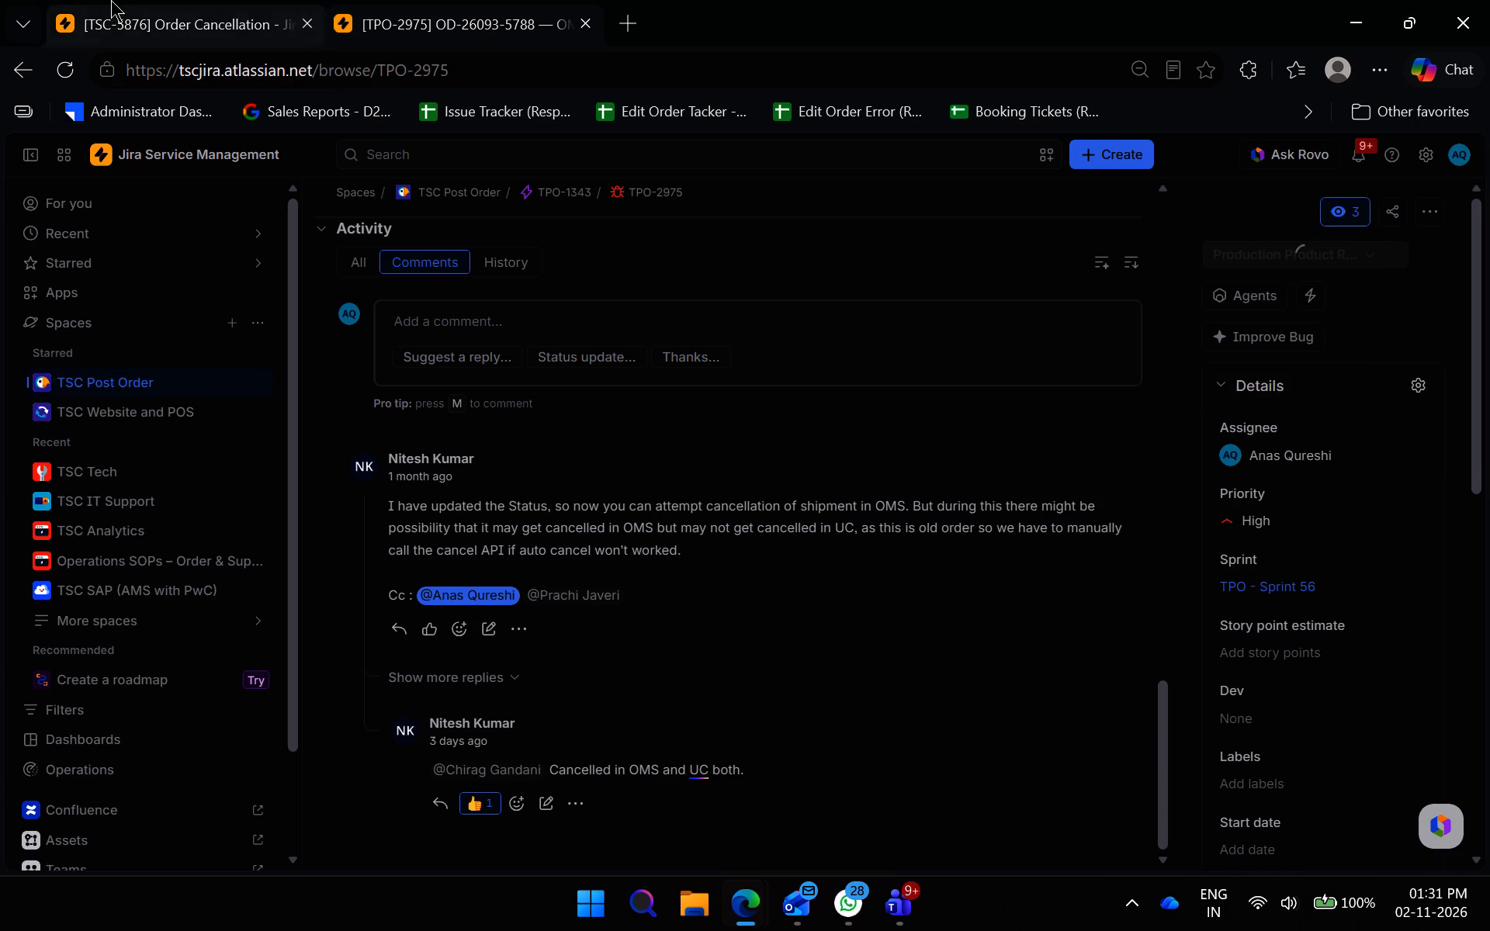
Switch back to Jira ticket TSC-5876 and draft a customer reply reading "Items are cancelled in POS now," above the signature.
click(111, 0)
scroll(1249, 702, down, 17)
scroll(1310, 738, up, 6)
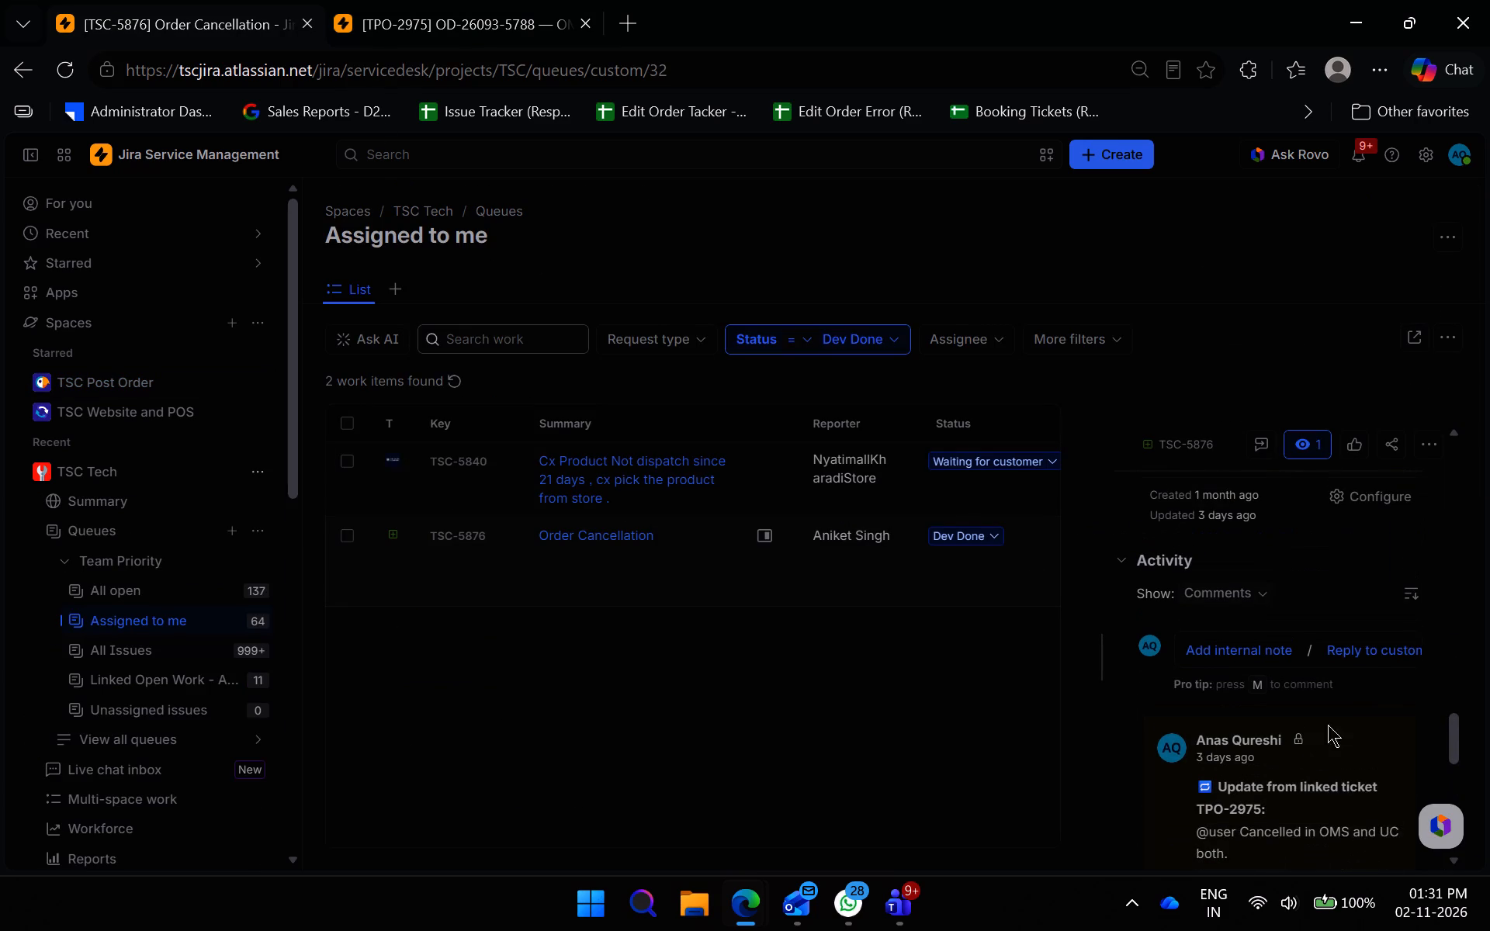
click(1393, 648)
text(This item)
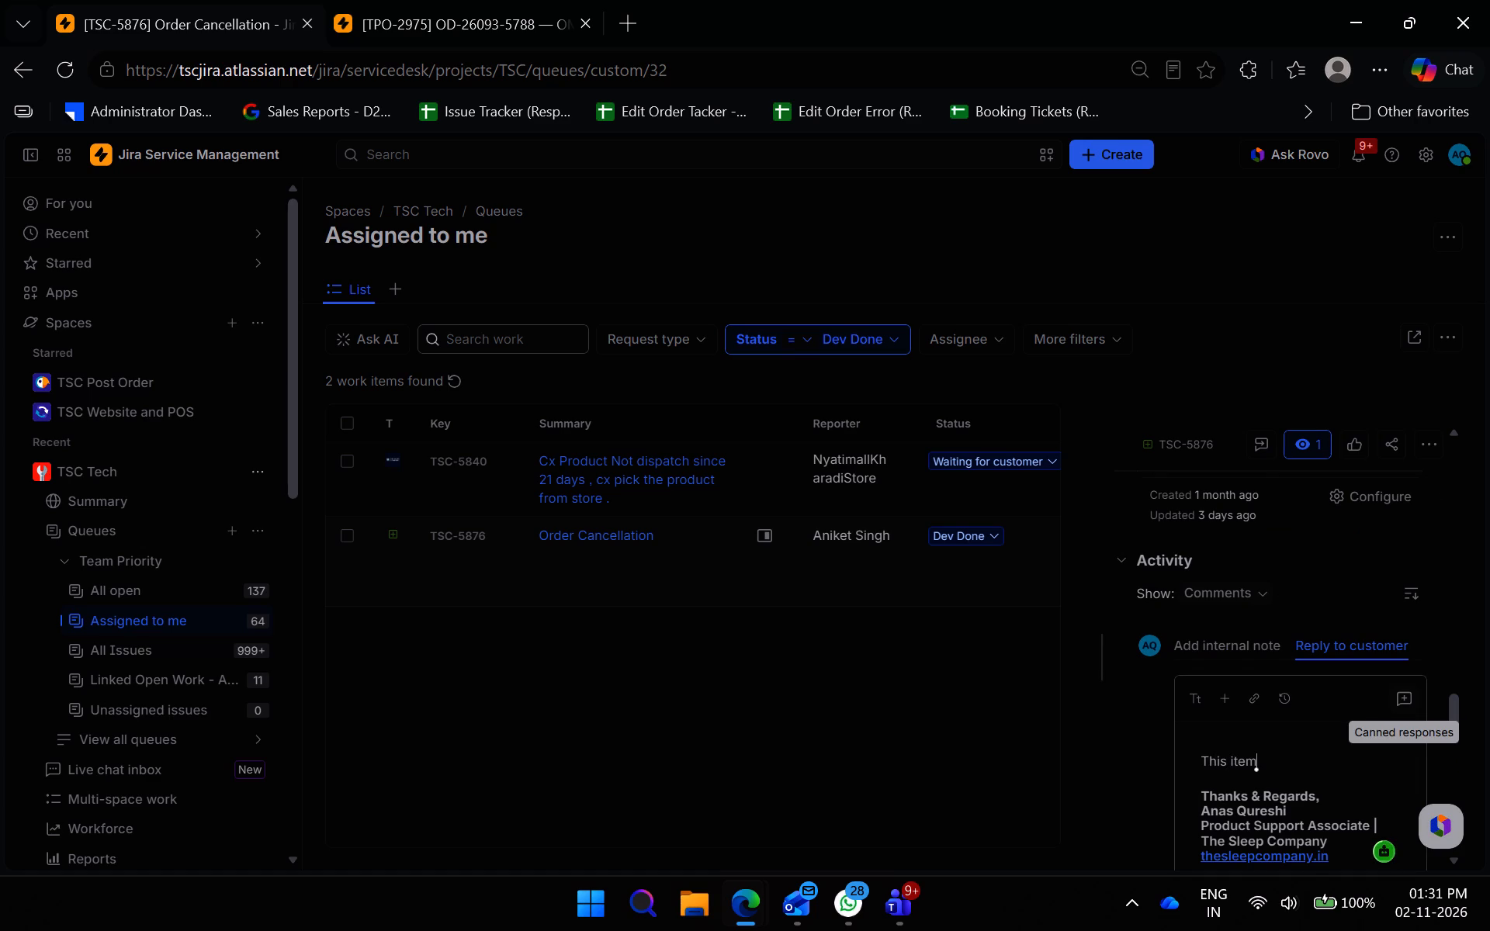
key(BackSpace)
key(BackSpace)
key(BackSpace)
key(BackSpace)
key(BackSpace)
key(BackSpace)
key(BackSpace)
key(BackSpace)
key(BackSpace)
key(BackSpace)
text(Items)
key(BackSpace)
text(s are)
key(space)
text(cancelled in POS>)
key(BackSpace)
text(. no)
key(BackSpace)
key(BackSpace)
key(BackSpace)
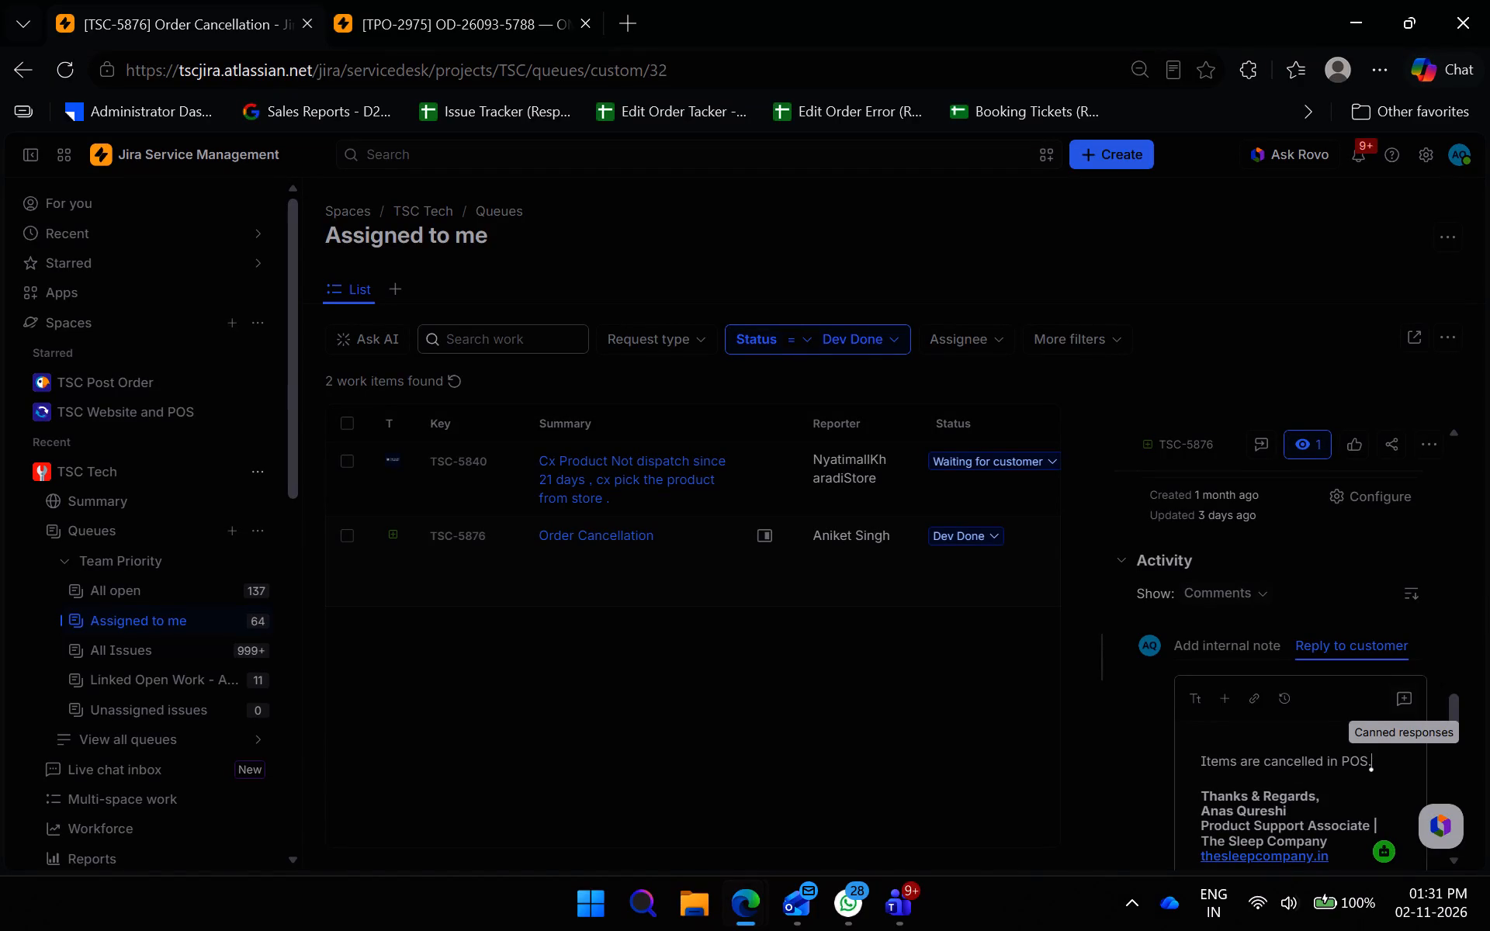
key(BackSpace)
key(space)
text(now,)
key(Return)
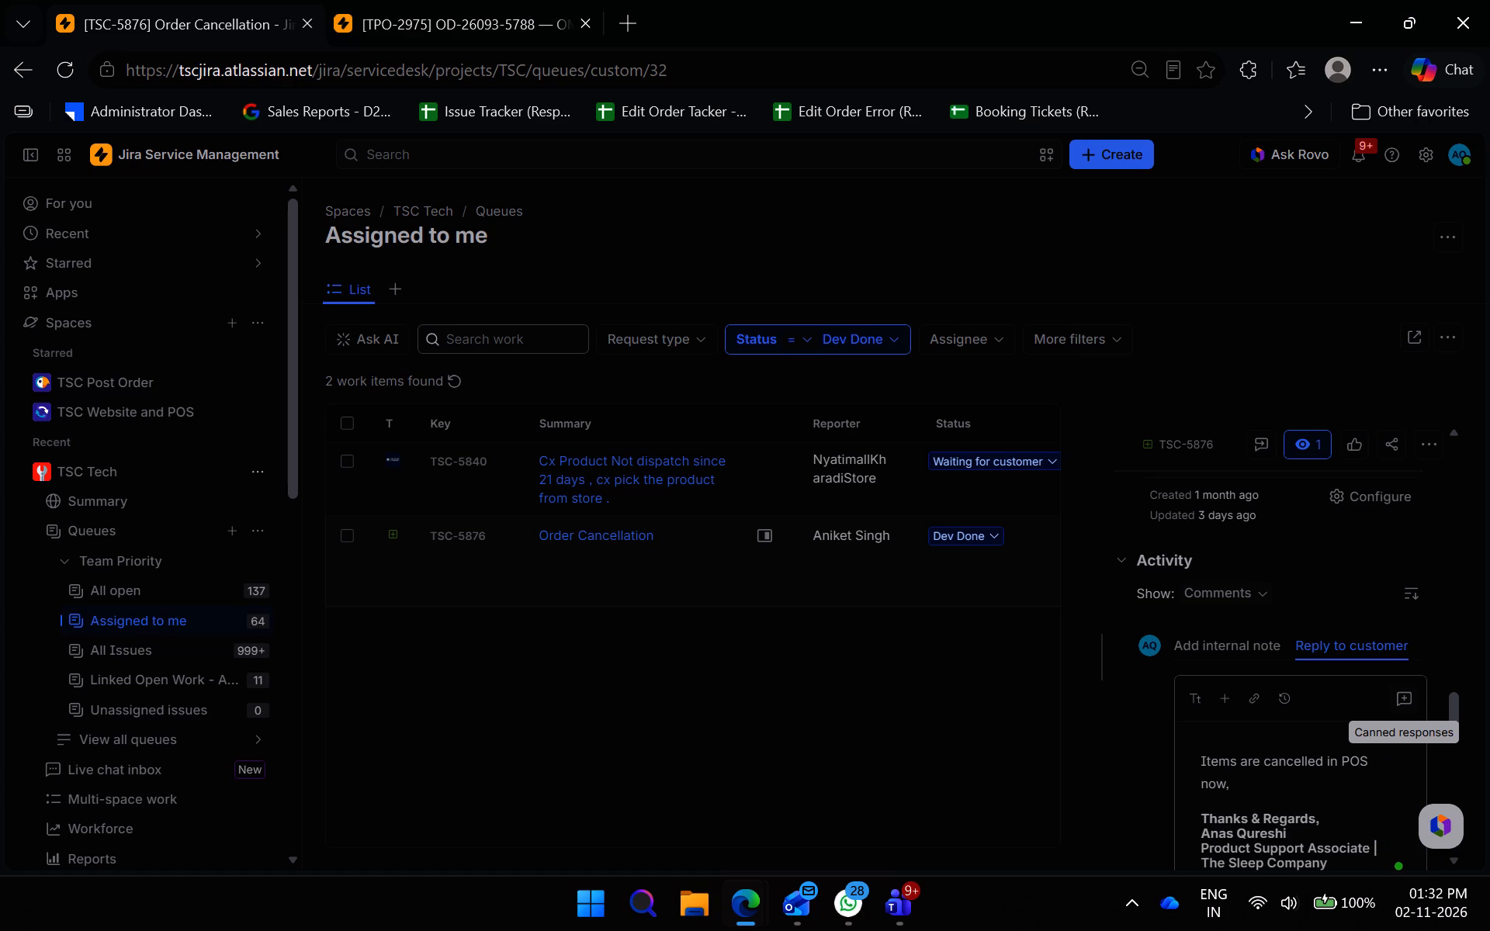
Complete TSC-5876's customer reply with the copied screenshot beneath "Items are cancelled in POS now.", tidy the spacing around the image, and save it.
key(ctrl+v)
click(1247, 797)
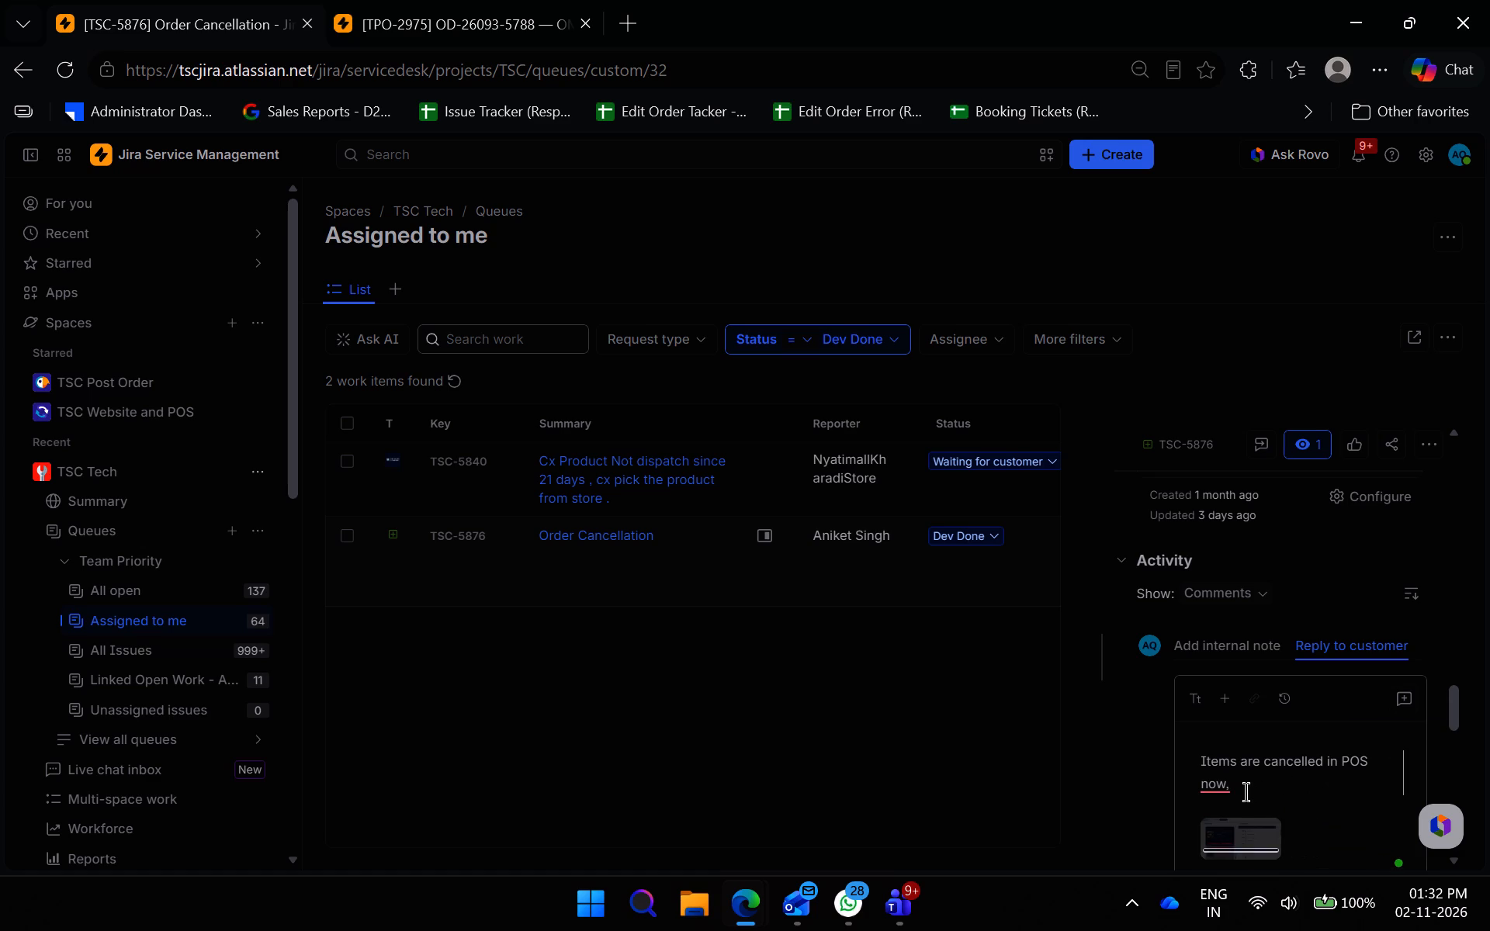
click(1246, 790)
key(BackSpace)
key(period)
scroll(1273, 789, down, 1)
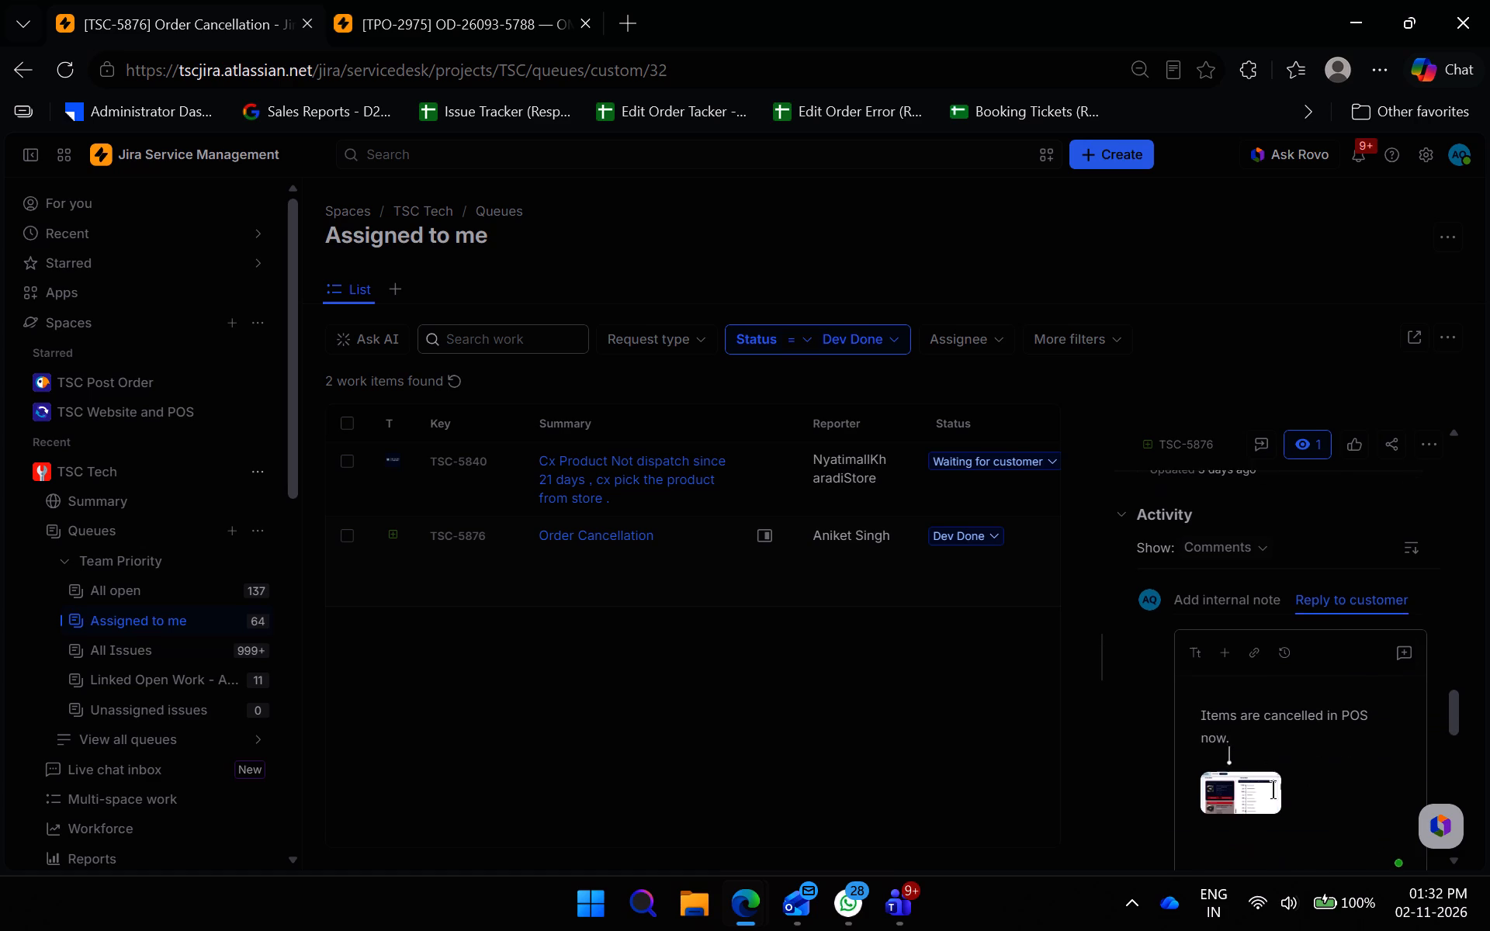
click(1260, 780)
key(BackSpace)
key(BackSpace)
scroll(1265, 796, down, 1)
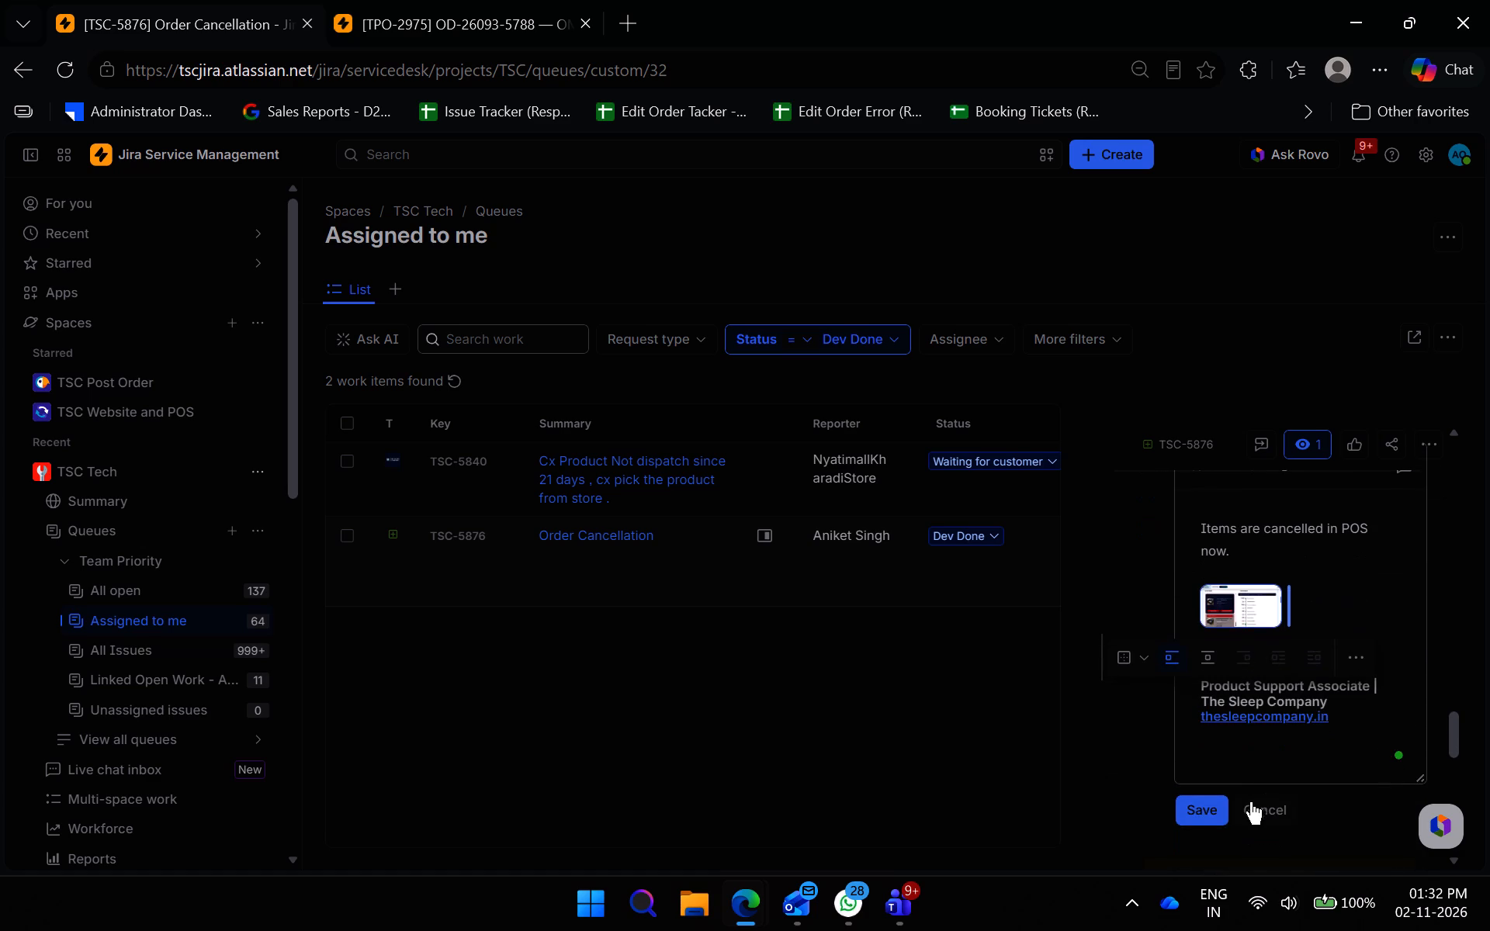
click(1207, 822)
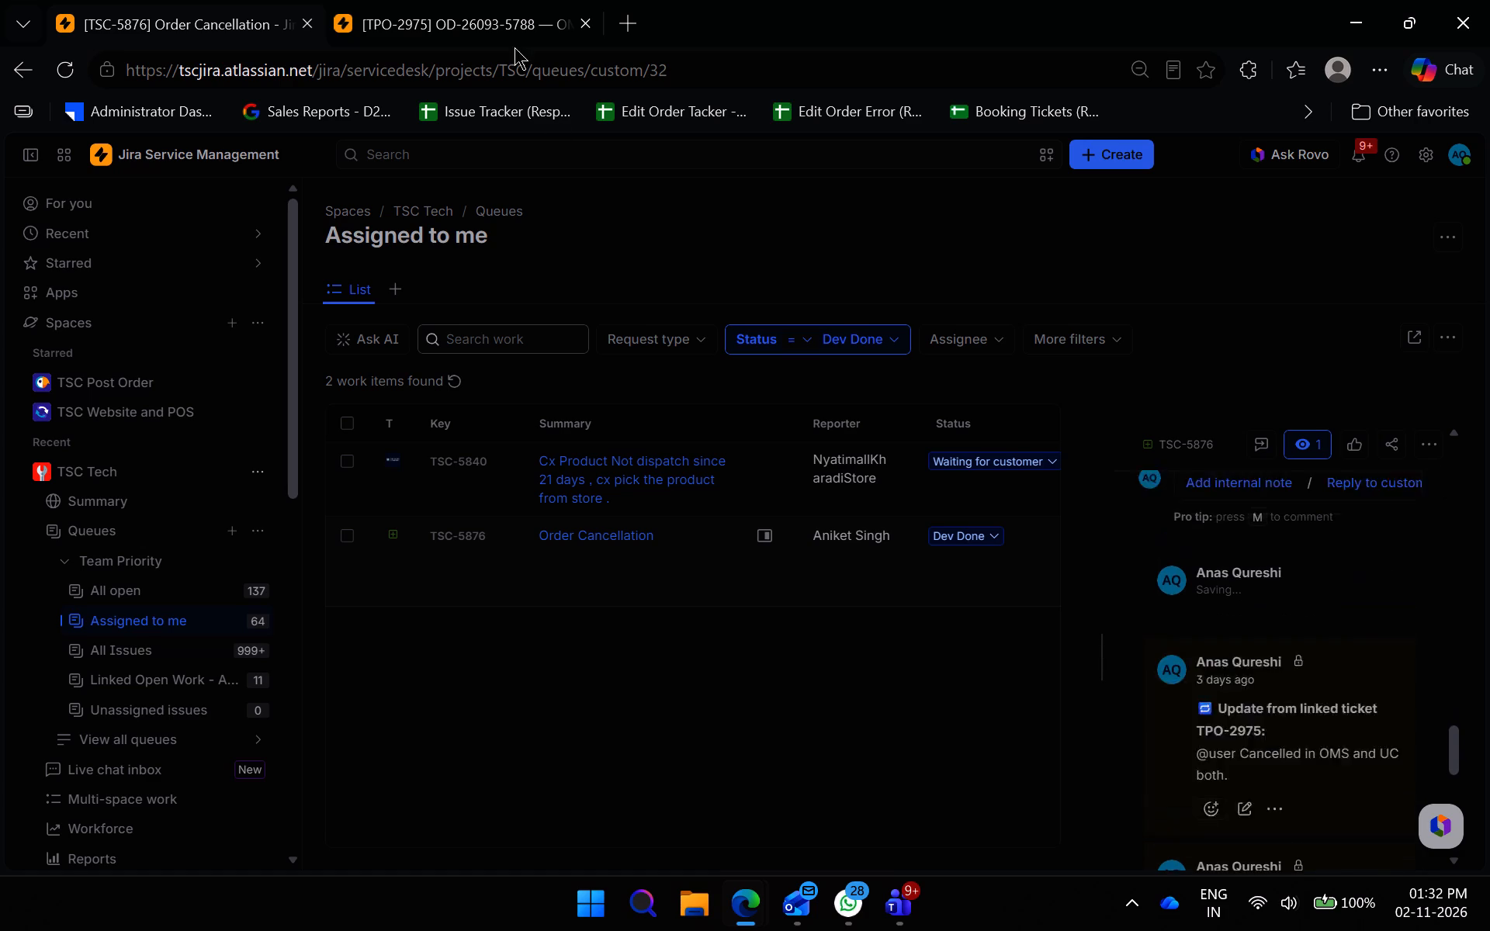
Switch to the linked ticket TPO-2975 and view its comments section.
click(463, 0)
scroll(726, 456, up, 2)
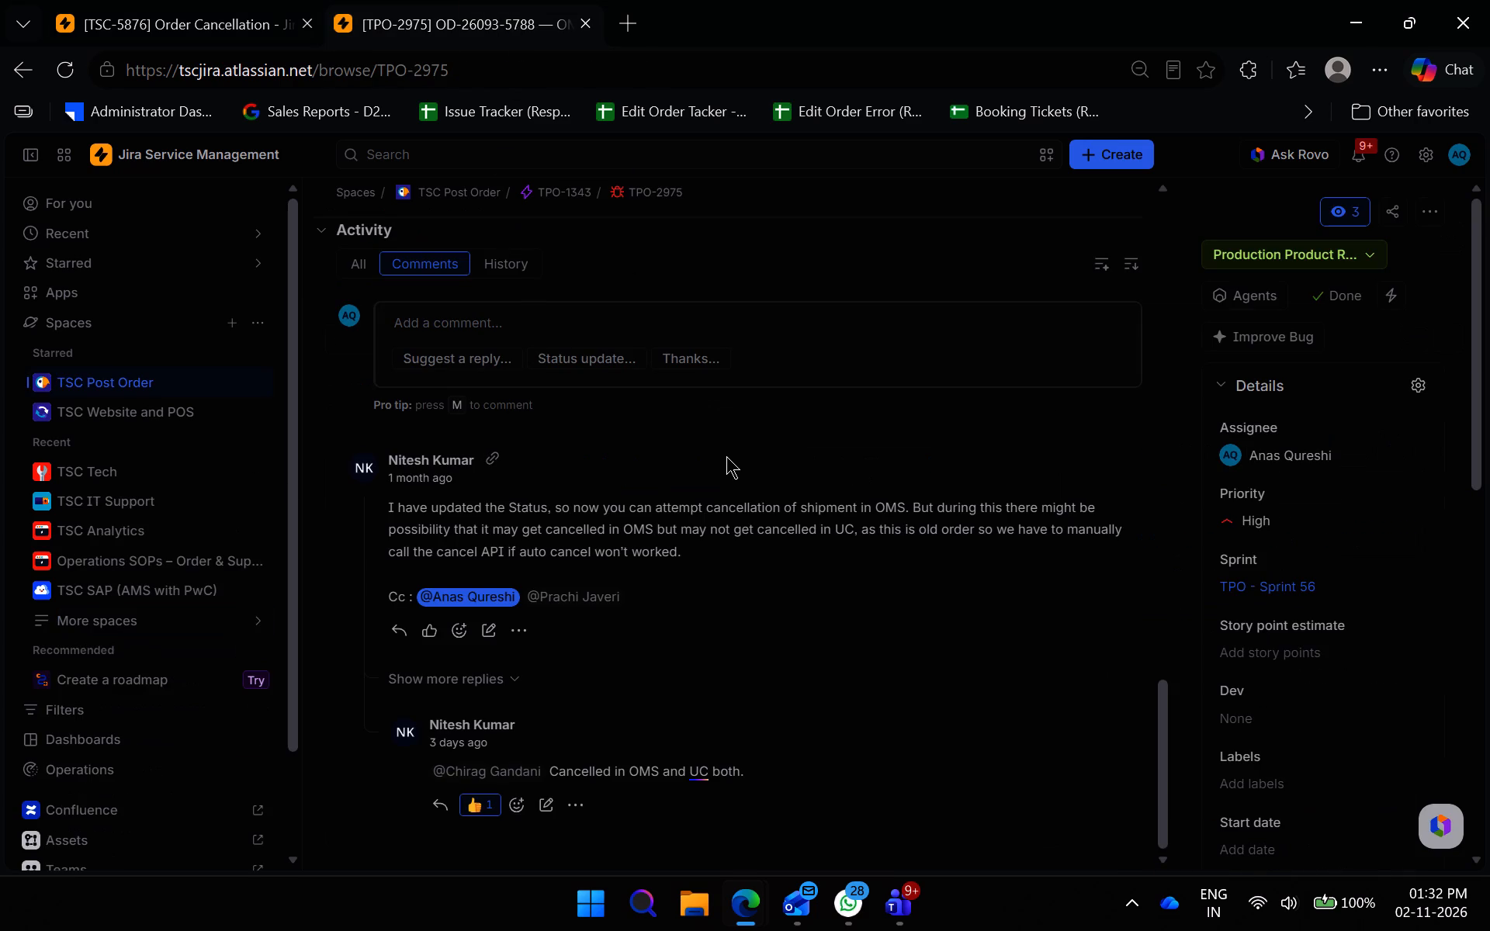
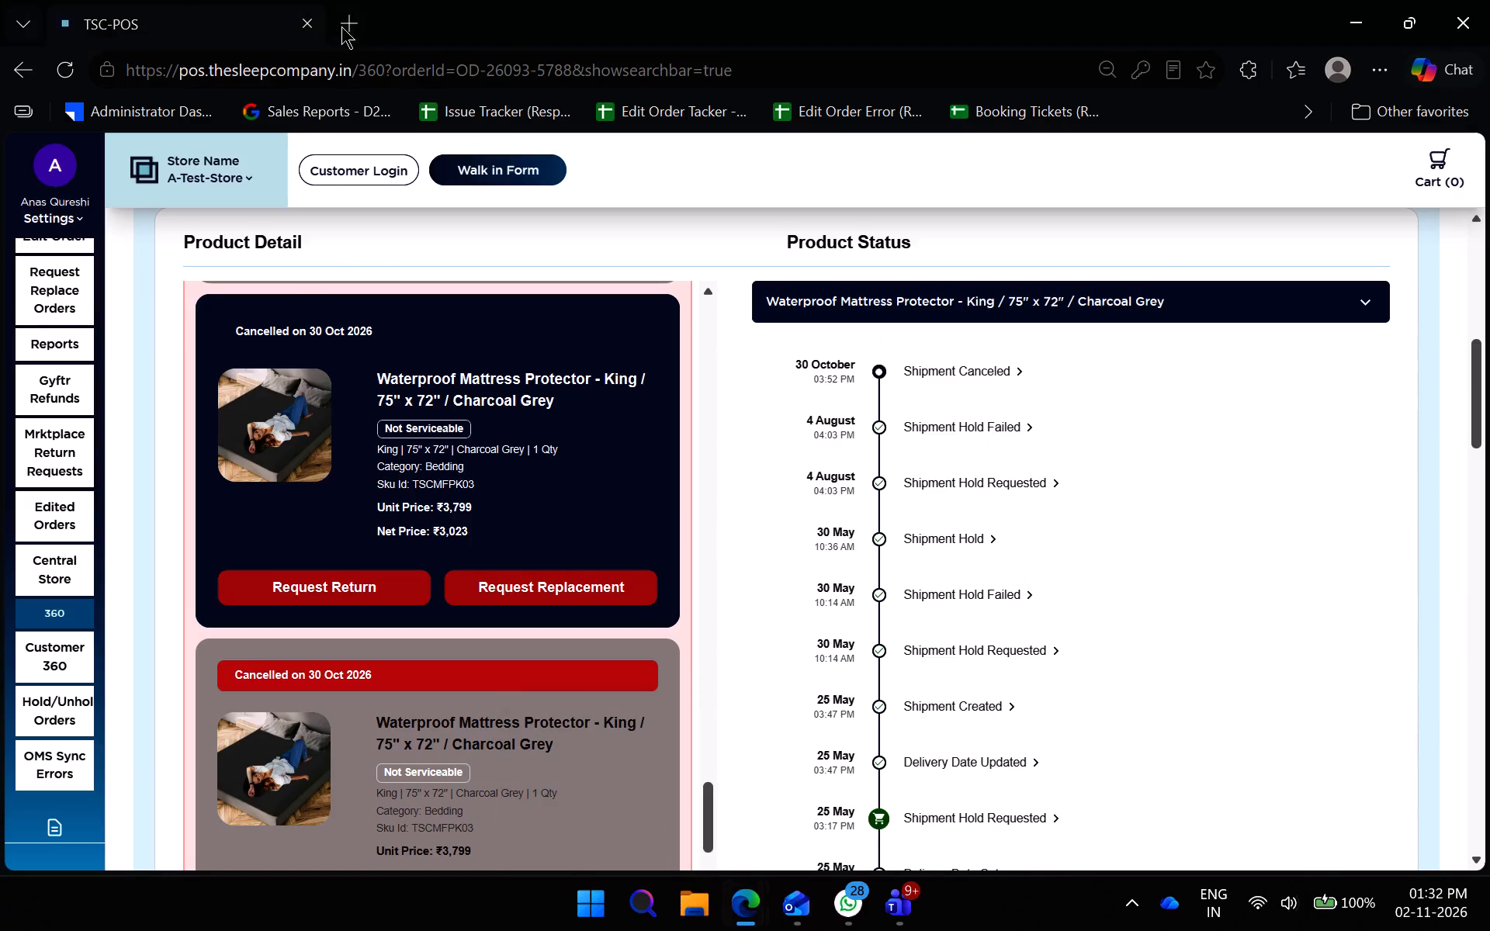
Look up the Unicommerce (Uniware) sign-in page with "unic" in a new browser tab beside the POS order page.
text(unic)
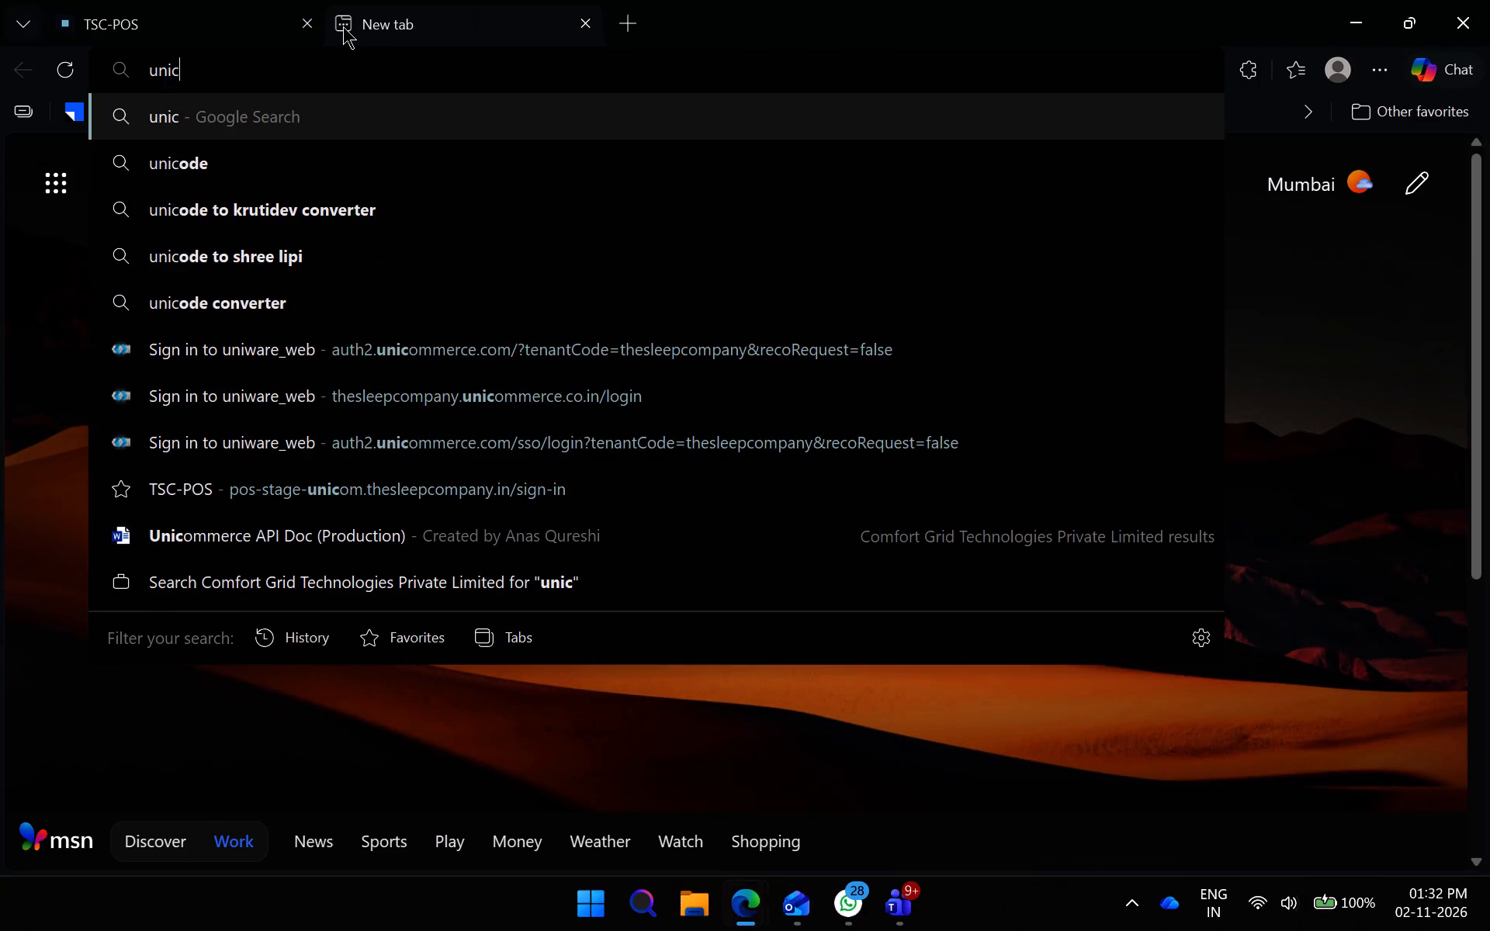
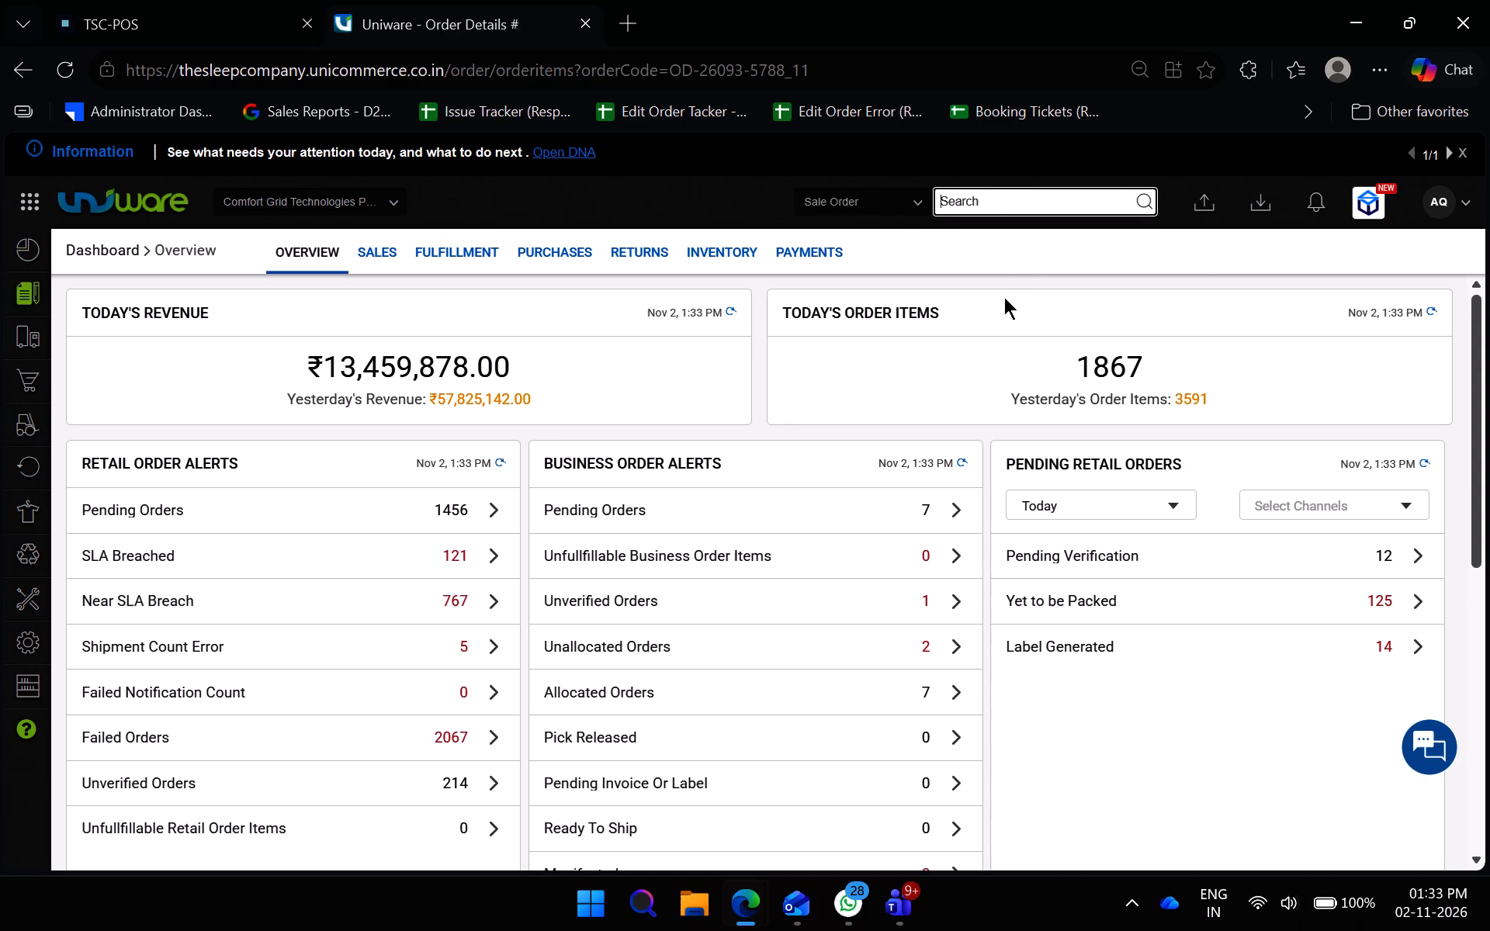
click(323, 404)
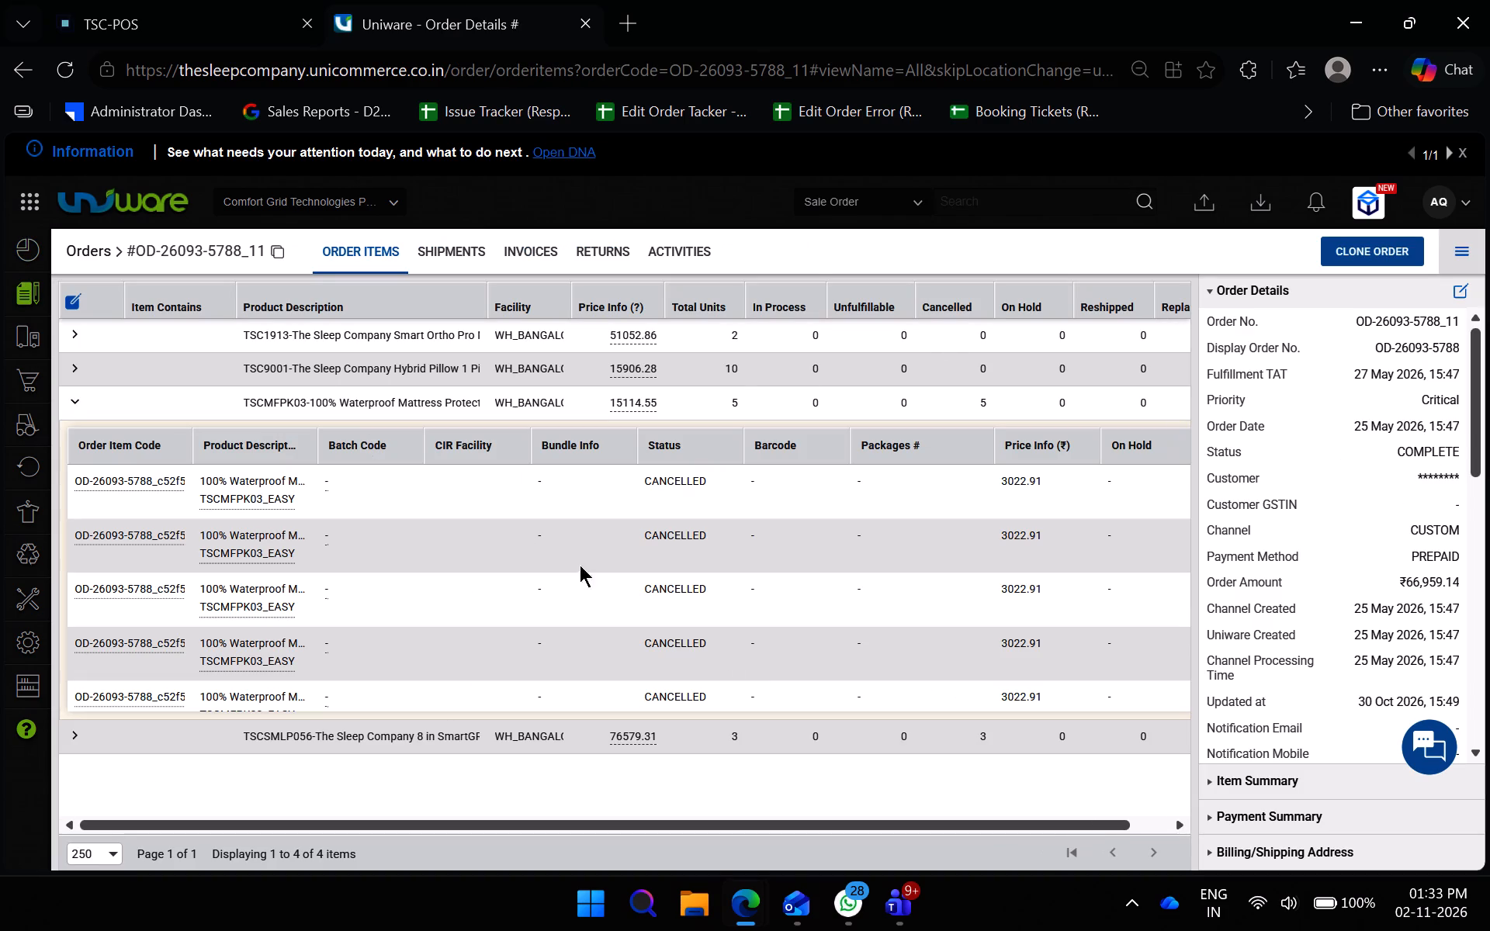
key(shift+super+s)
drag(47, 184, 1471, 861)
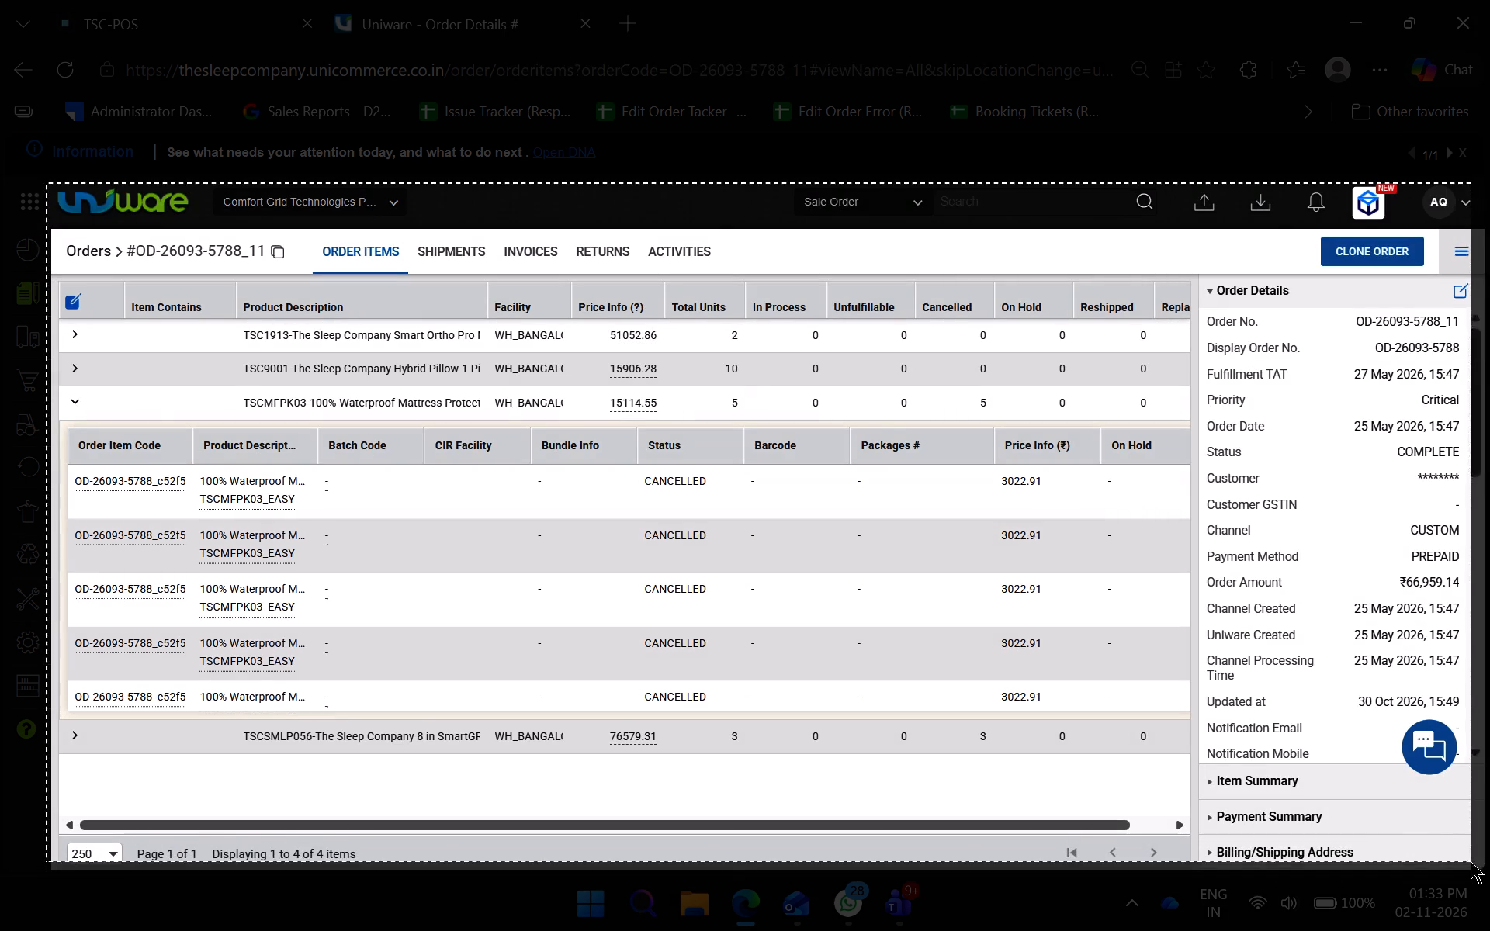
drag(1471, 861, 1489, 866)
Switch to Jira, edit the "Items are cancelled in POS now." comment on TSC-5876, add the Uniware screenshot below the existing image and save.
key(alt+Tab)
key(alt+Tab)
key(alt+Tab)
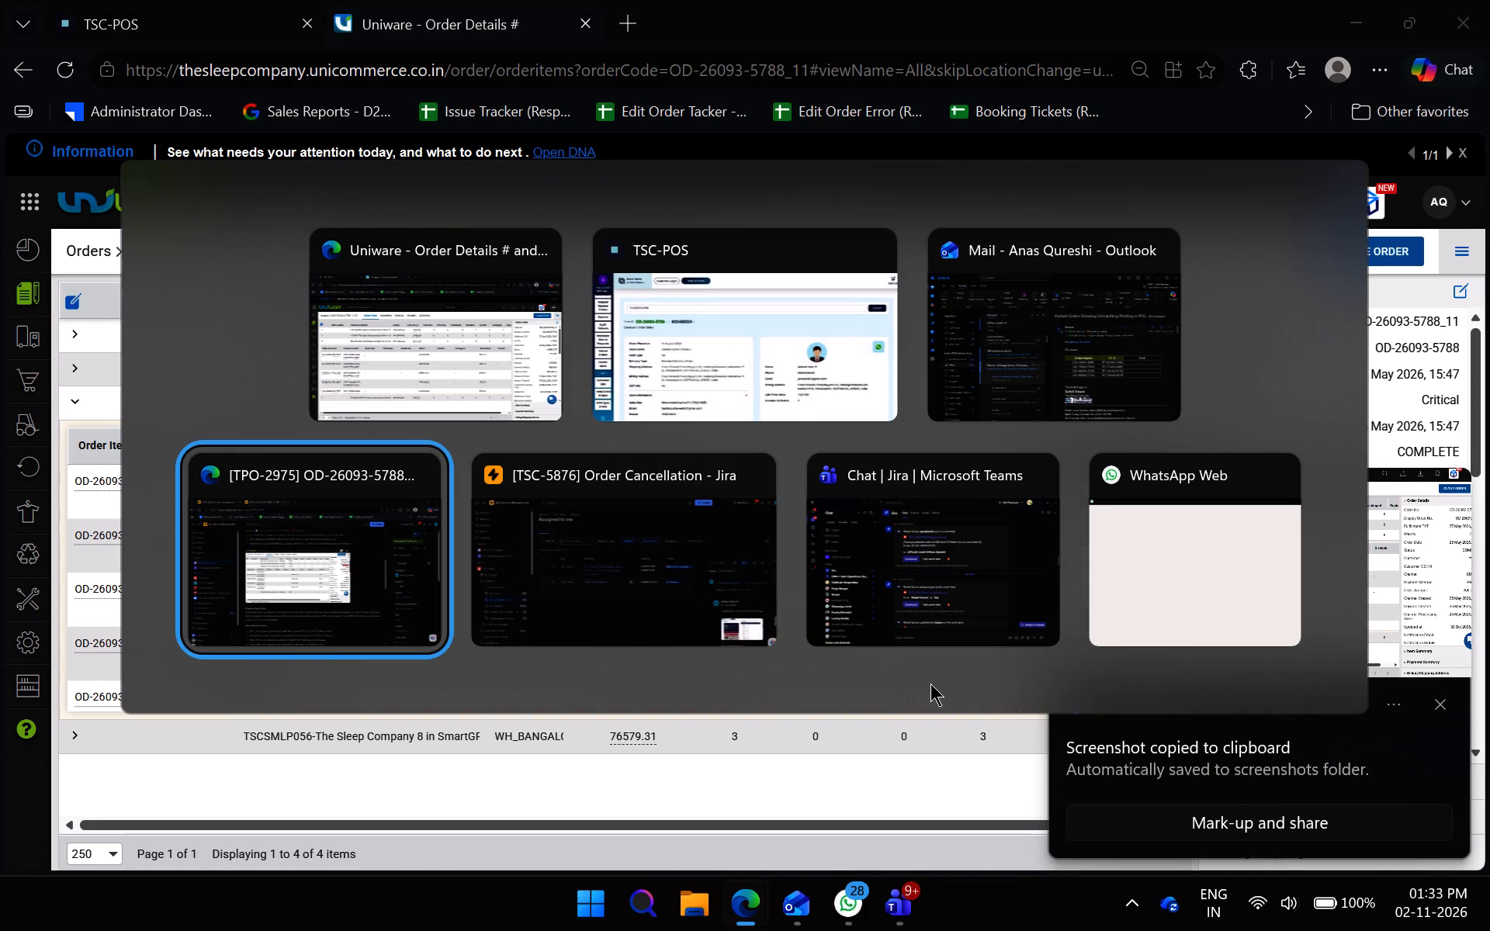
click(137, 0)
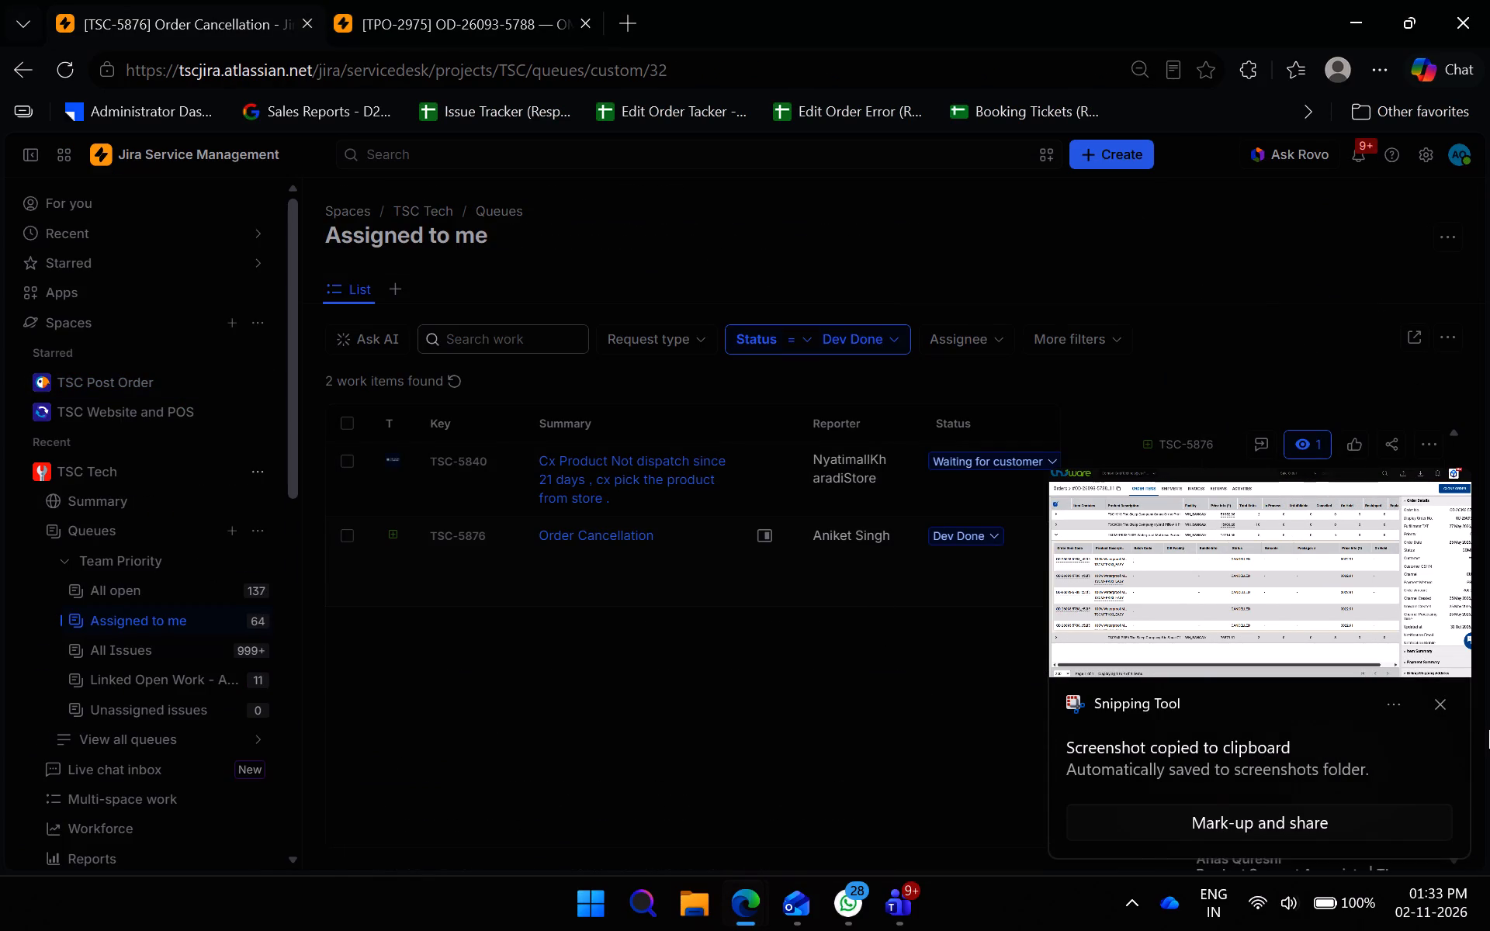
click(1440, 704)
scroll(1324, 722, down, 2)
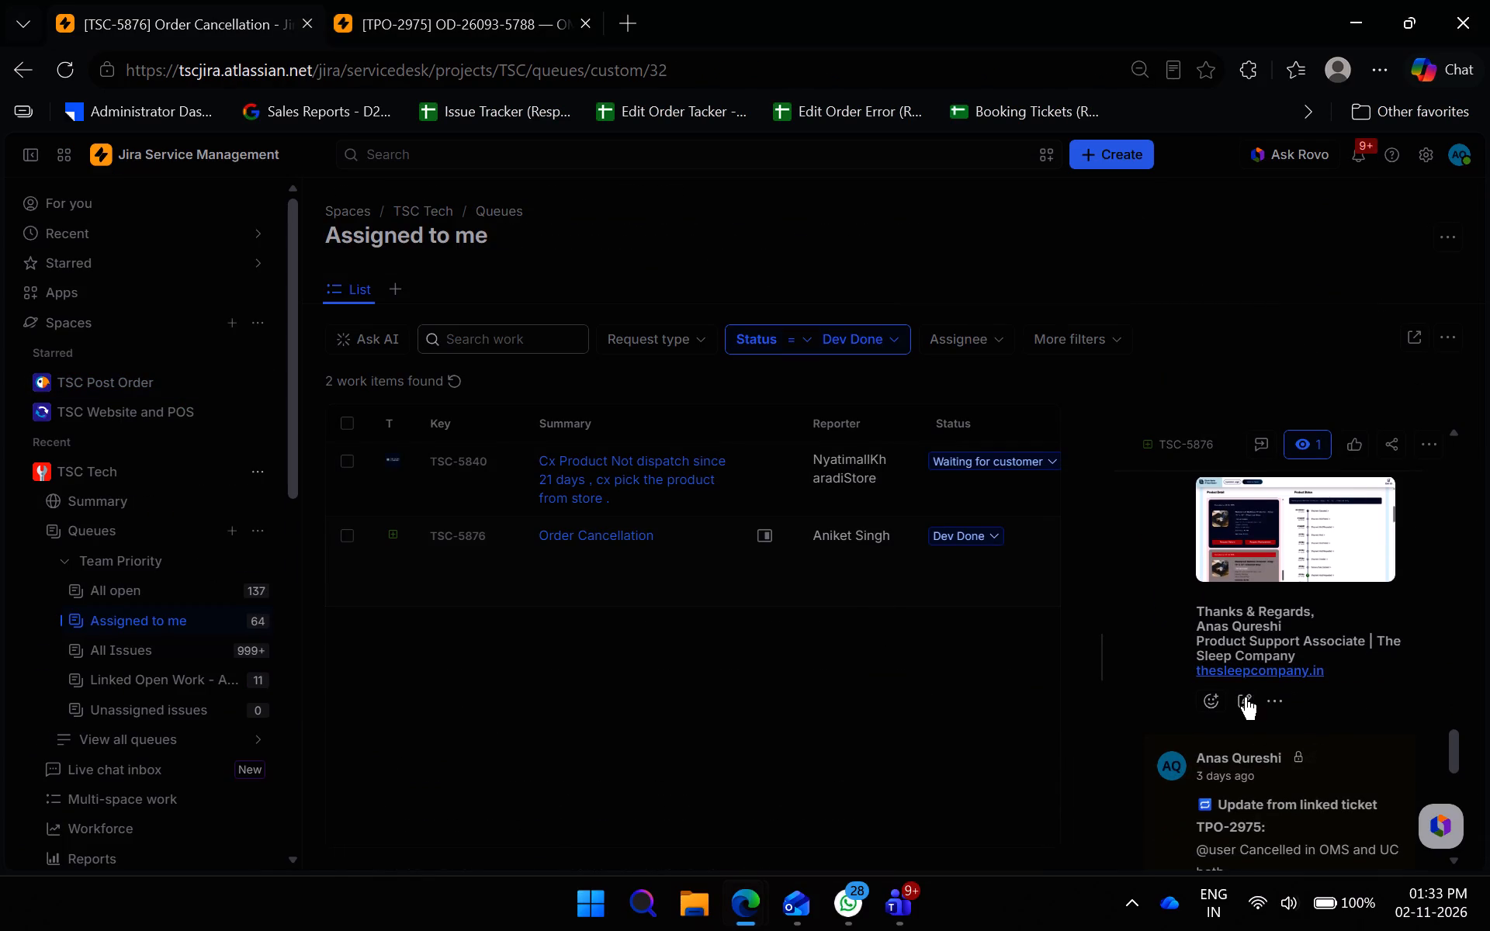
click(1246, 697)
click(1297, 635)
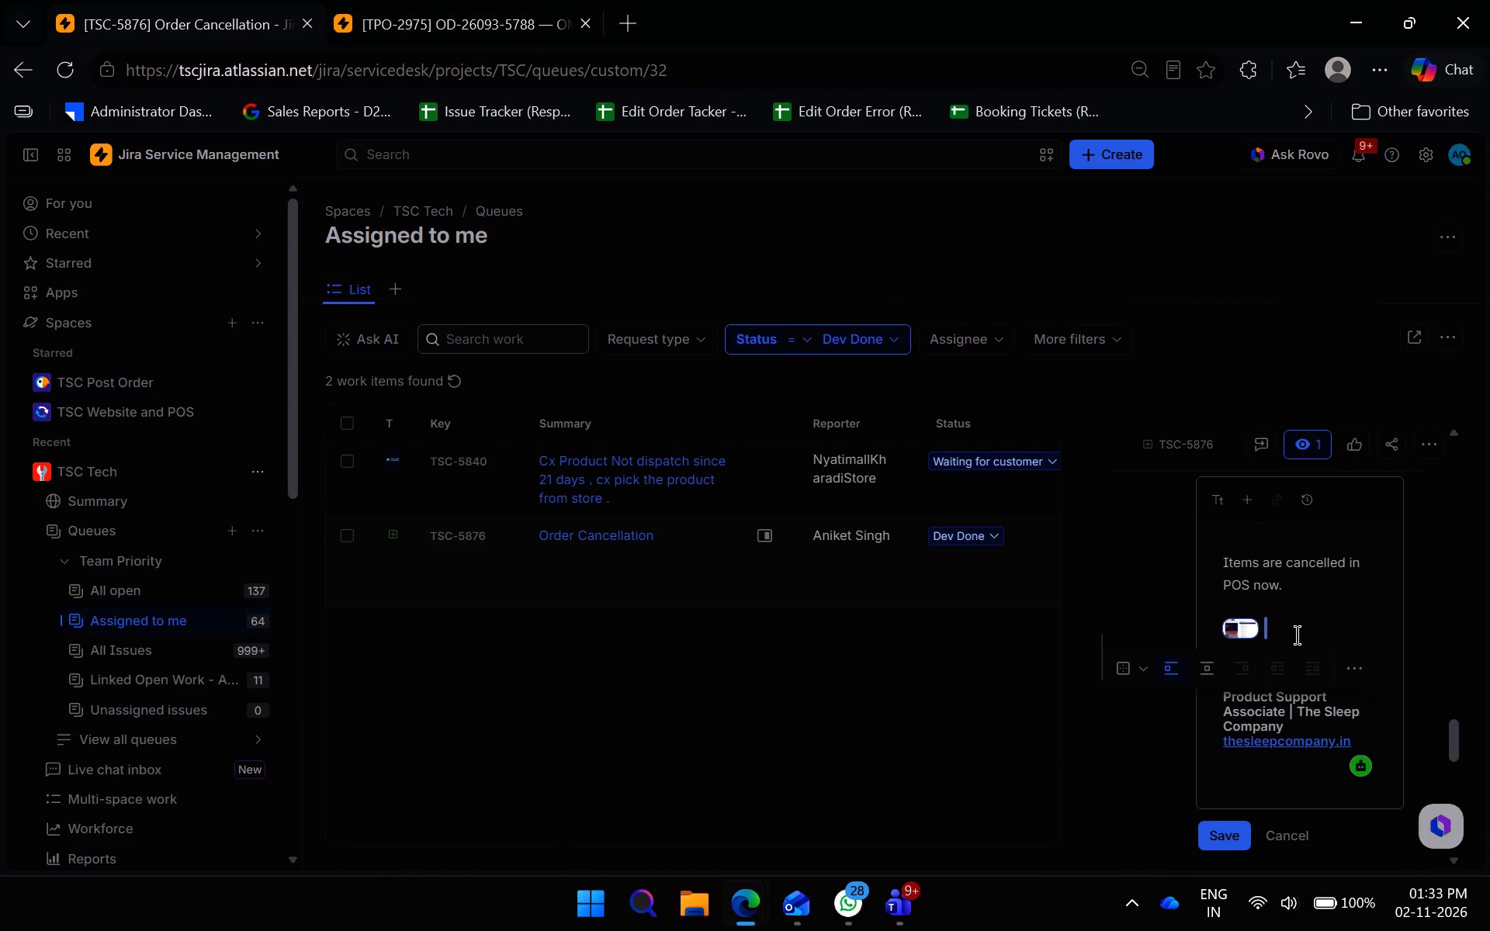
key(Return)
key(ctrl+v)
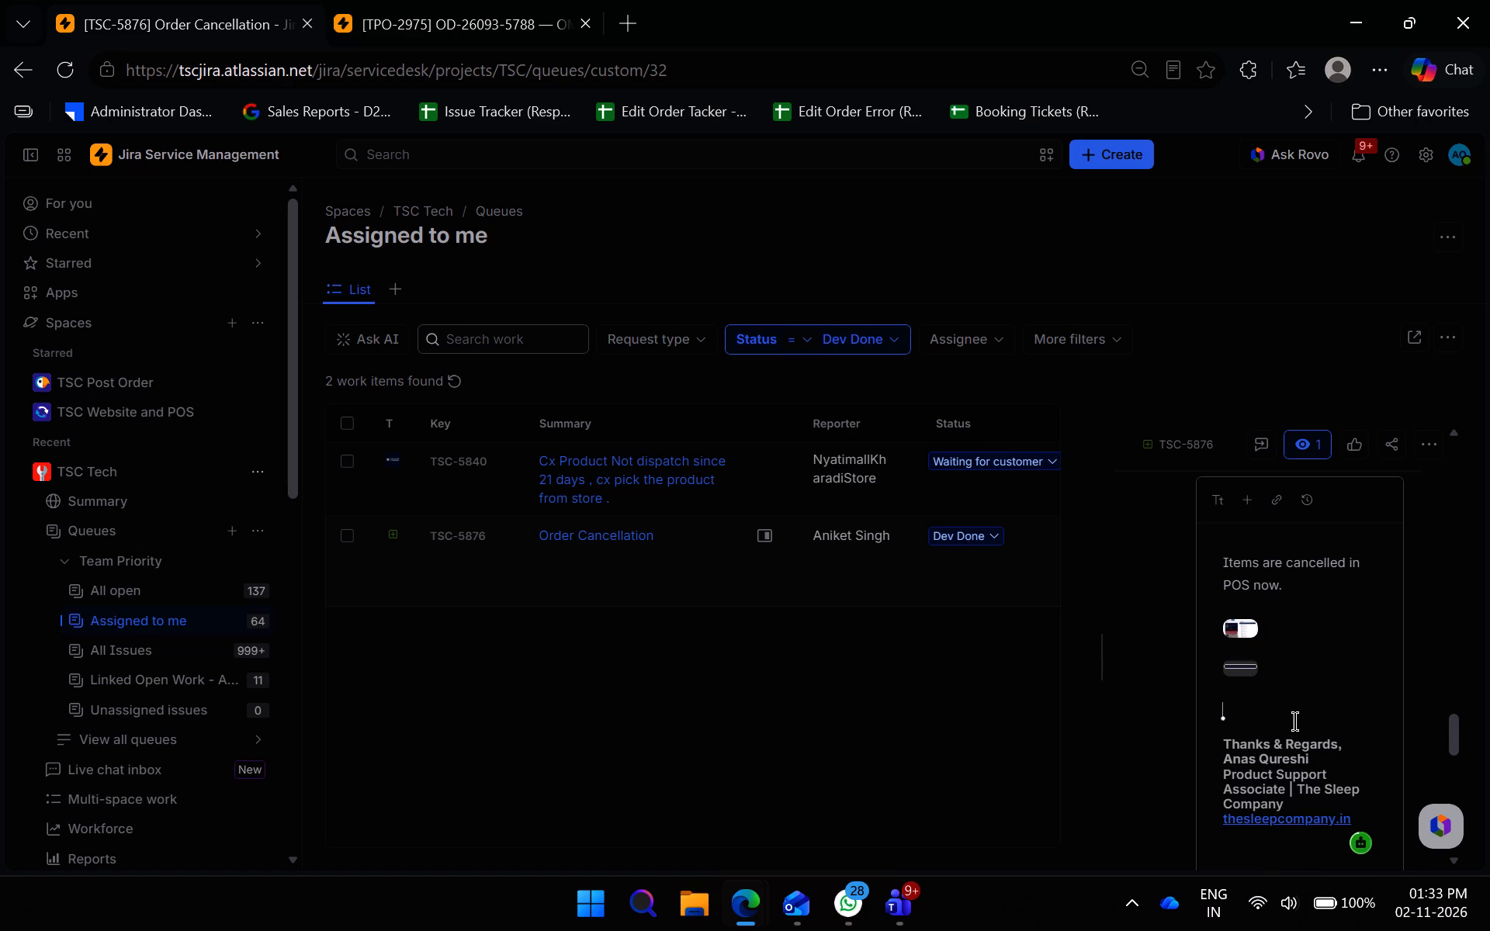
click(1294, 718)
key(BackSpace)
scroll(1259, 784, down, 1)
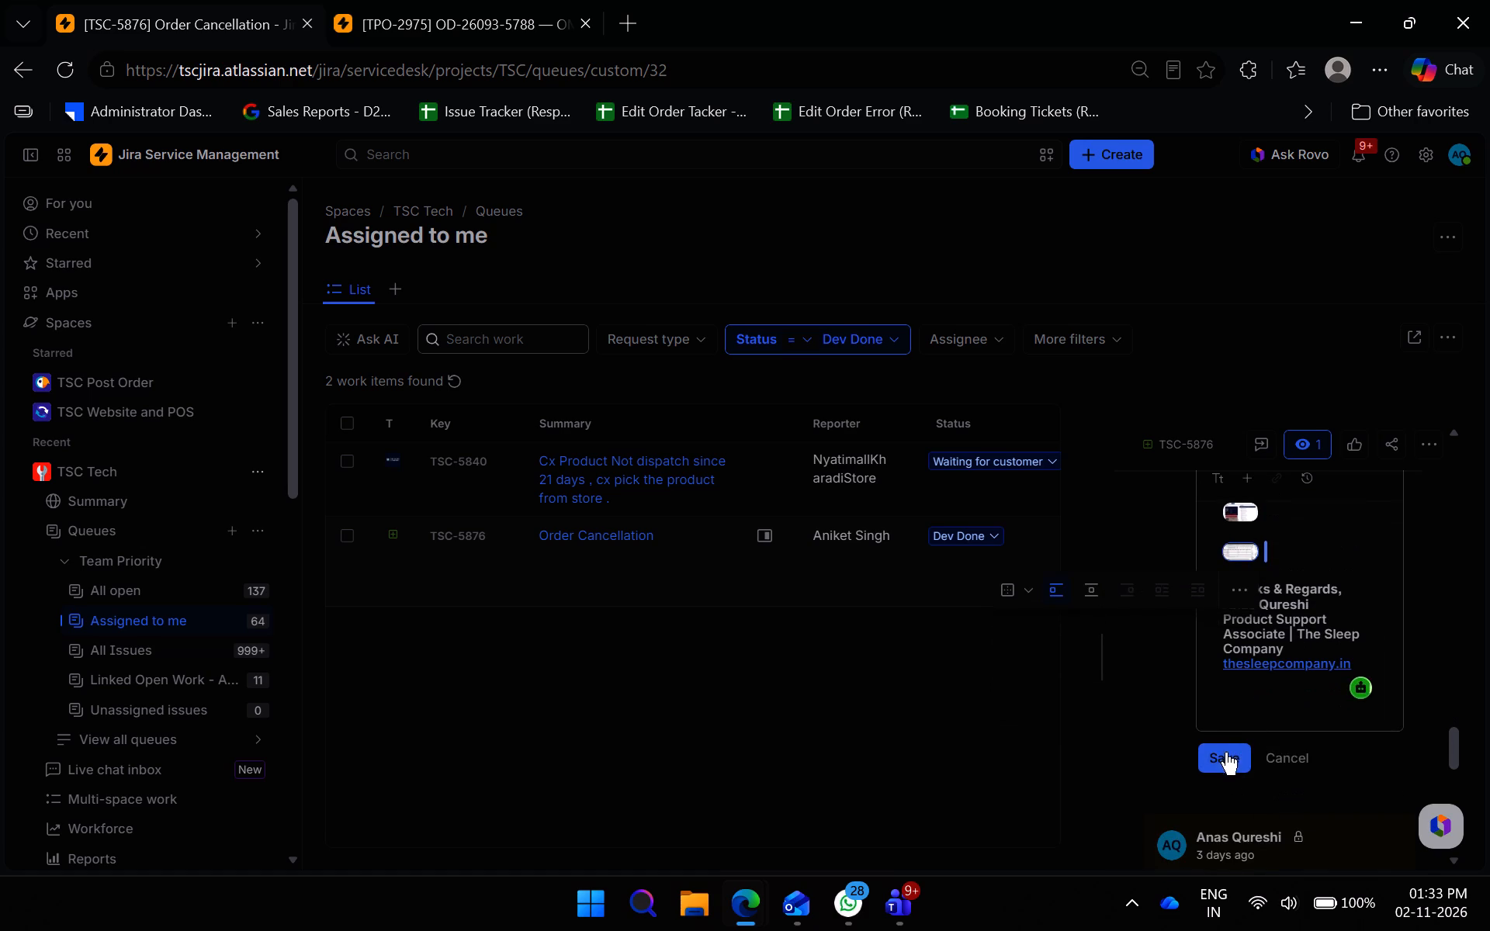
click(1225, 751)
Set the status of the related TPO ticket in TSC-5876's linked work items to Done.
scroll(1260, 742, up, 3)
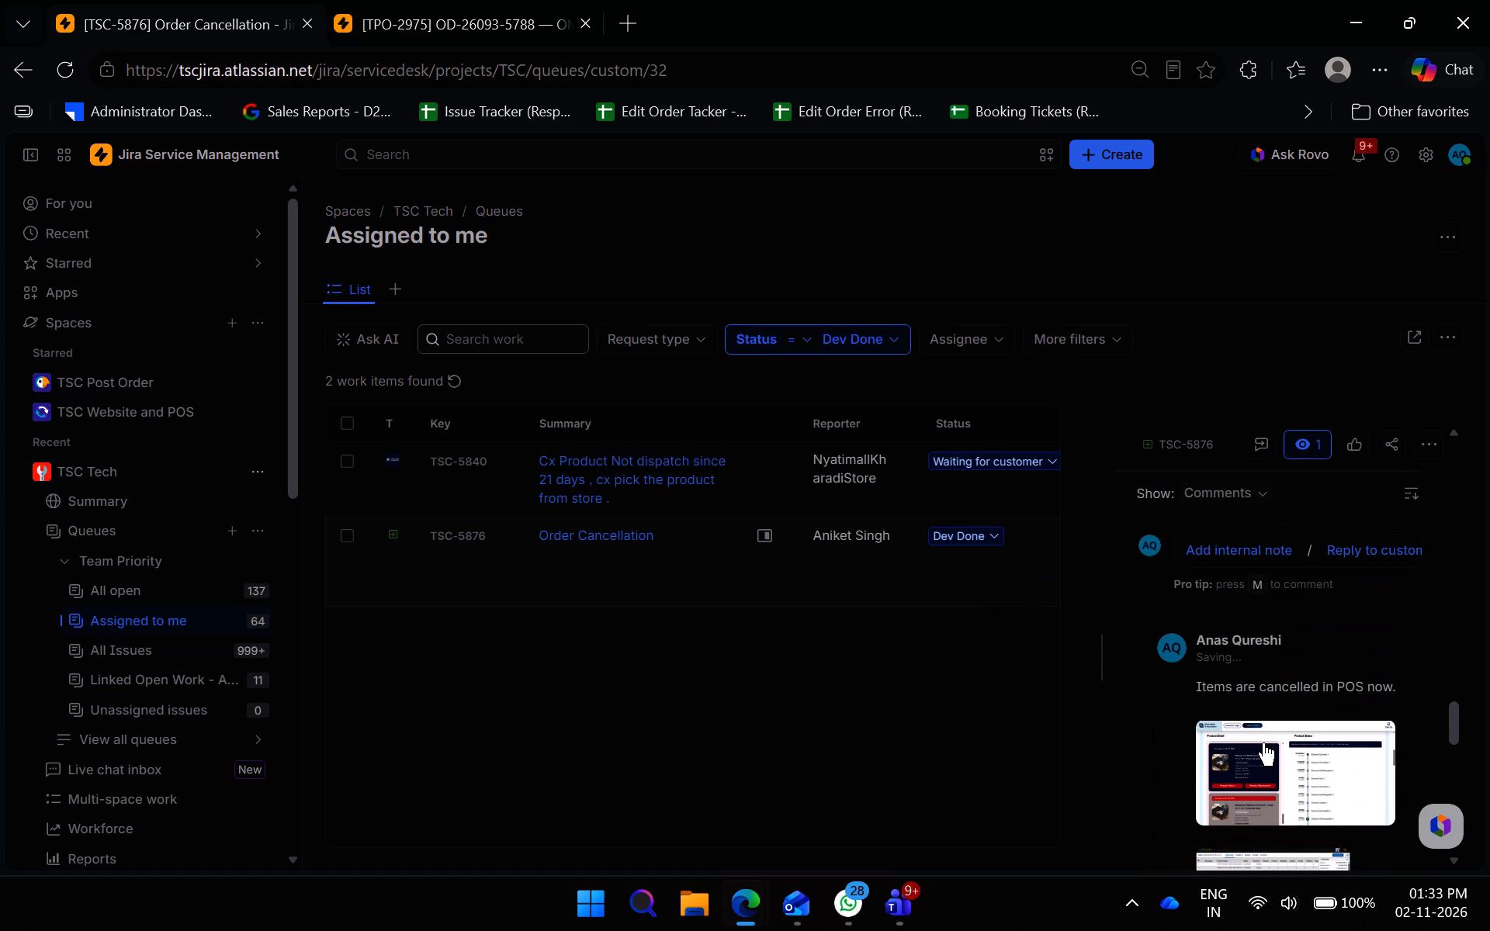
scroll(1278, 749, up, 20)
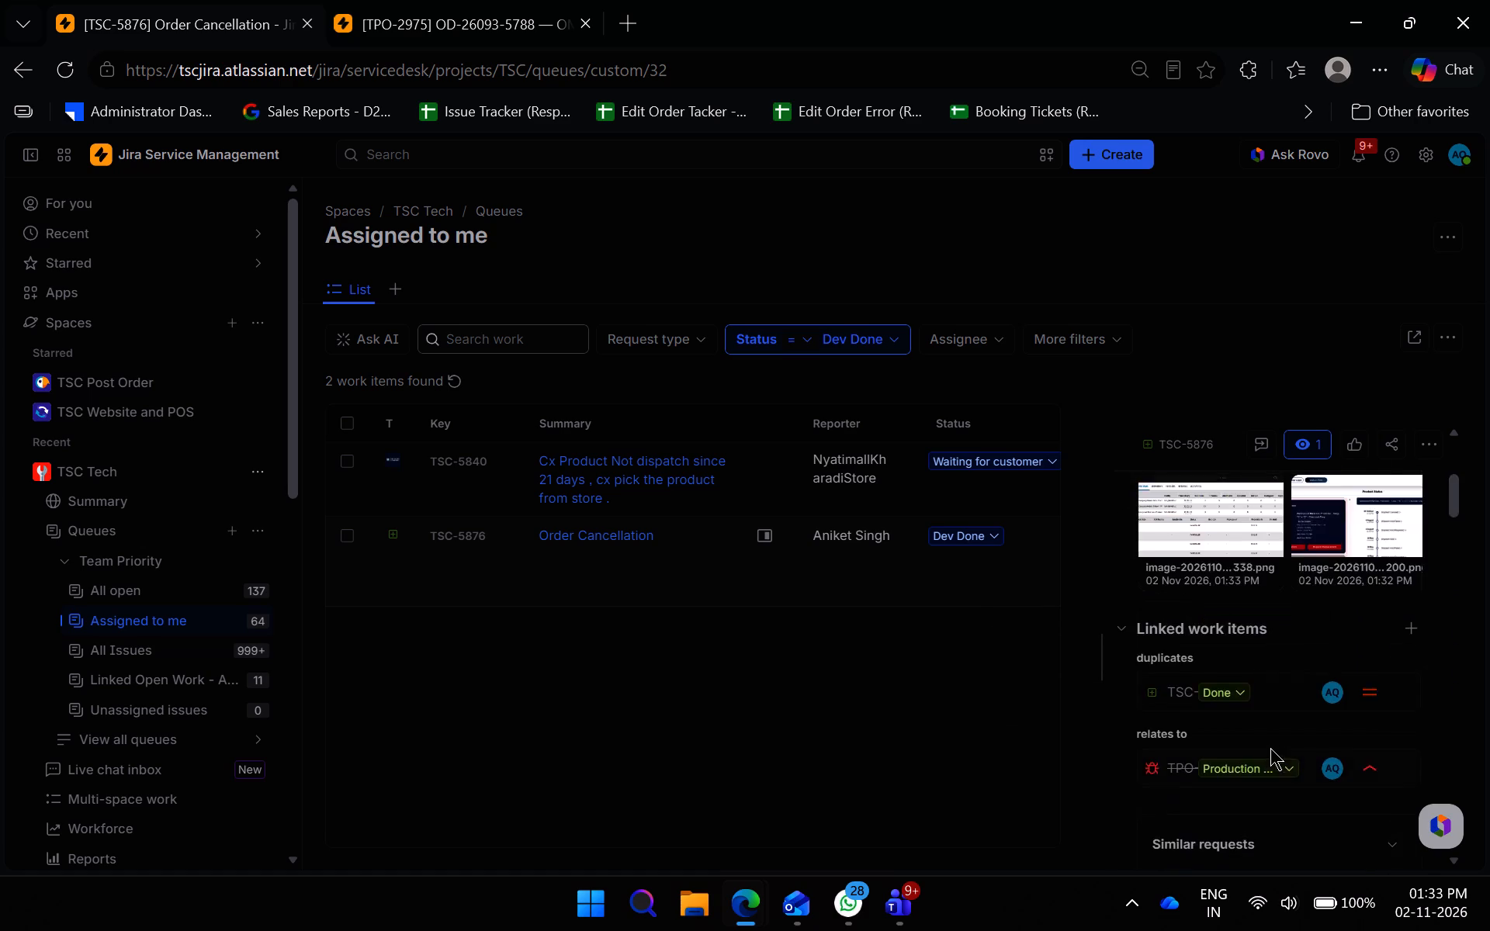
scroll(1270, 748, up, 3)
scroll(1212, 679, down, 3)
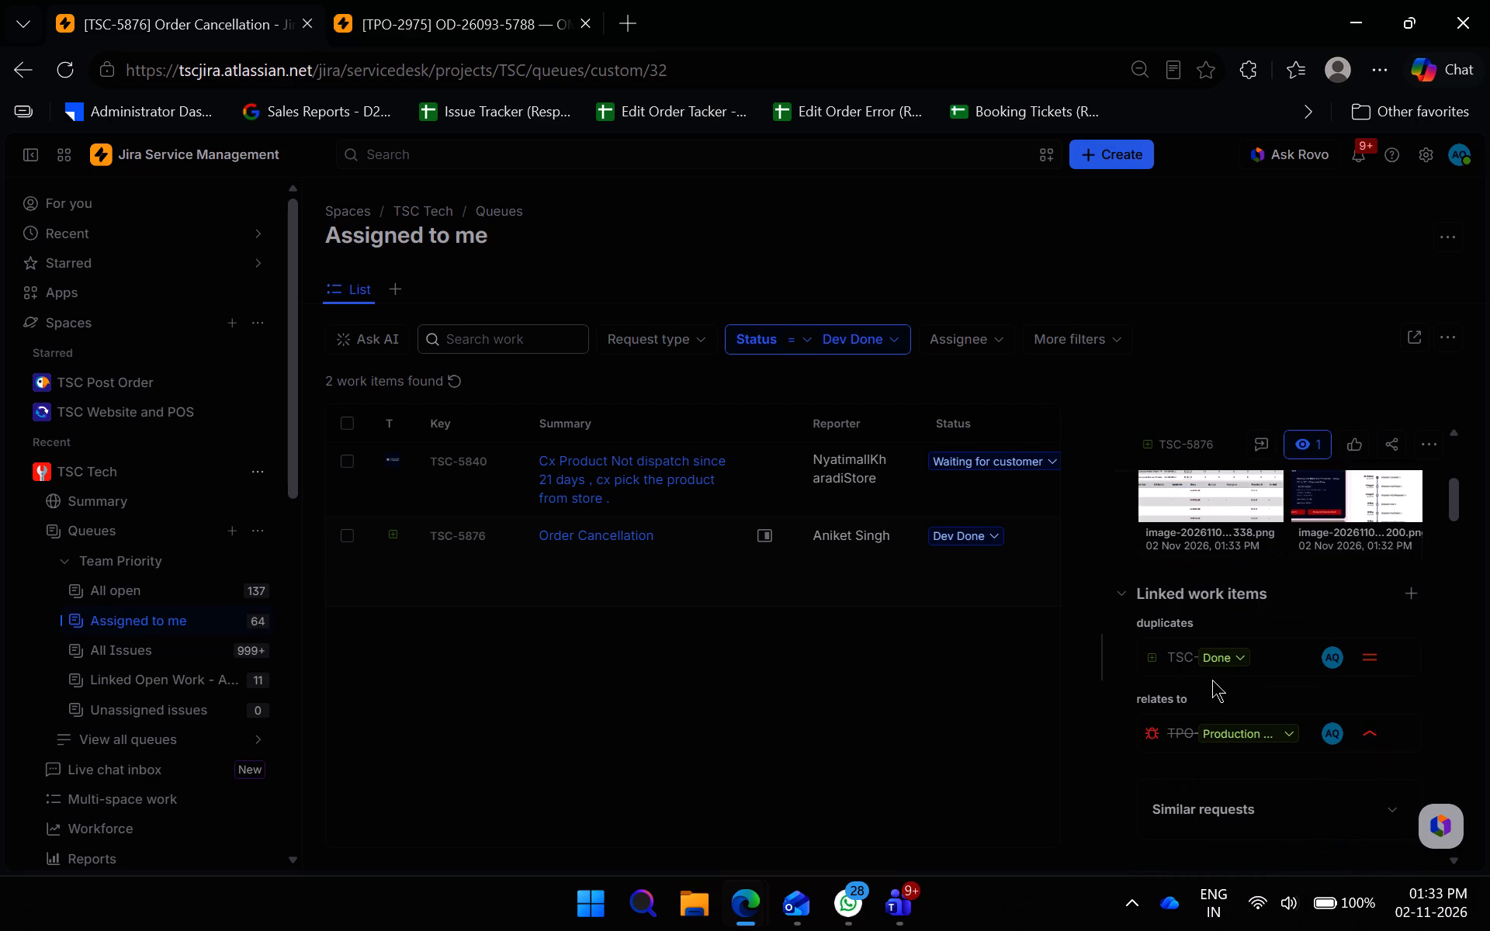
click(1287, 737)
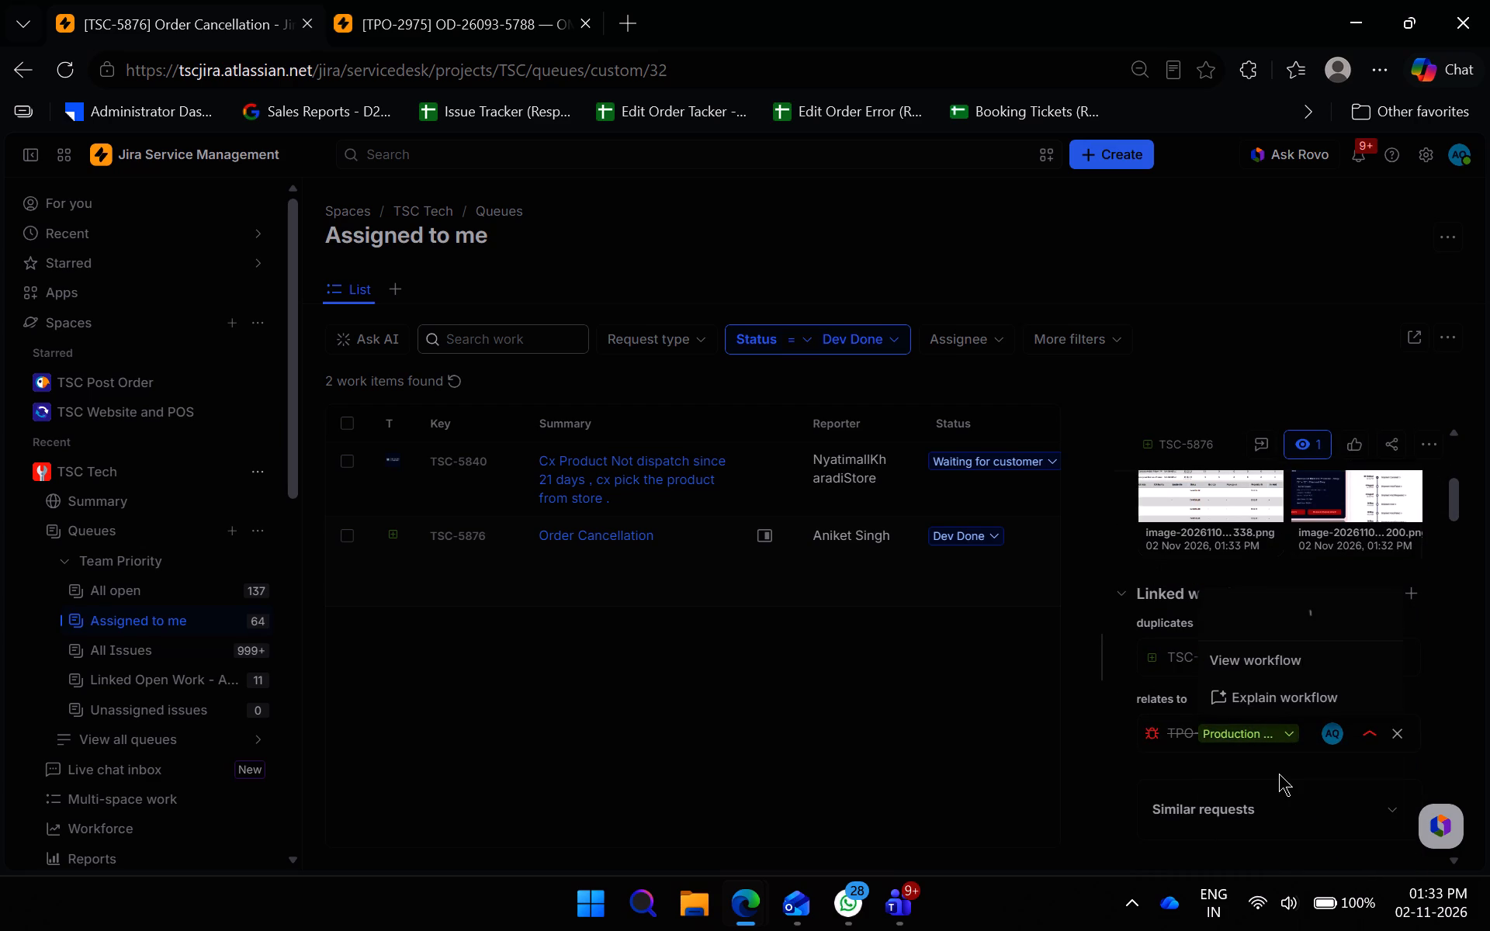
click(1263, 618)
Examine TSC-5876's status choices, details and linked work items without changing its status.
scroll(1256, 750, up, 5)
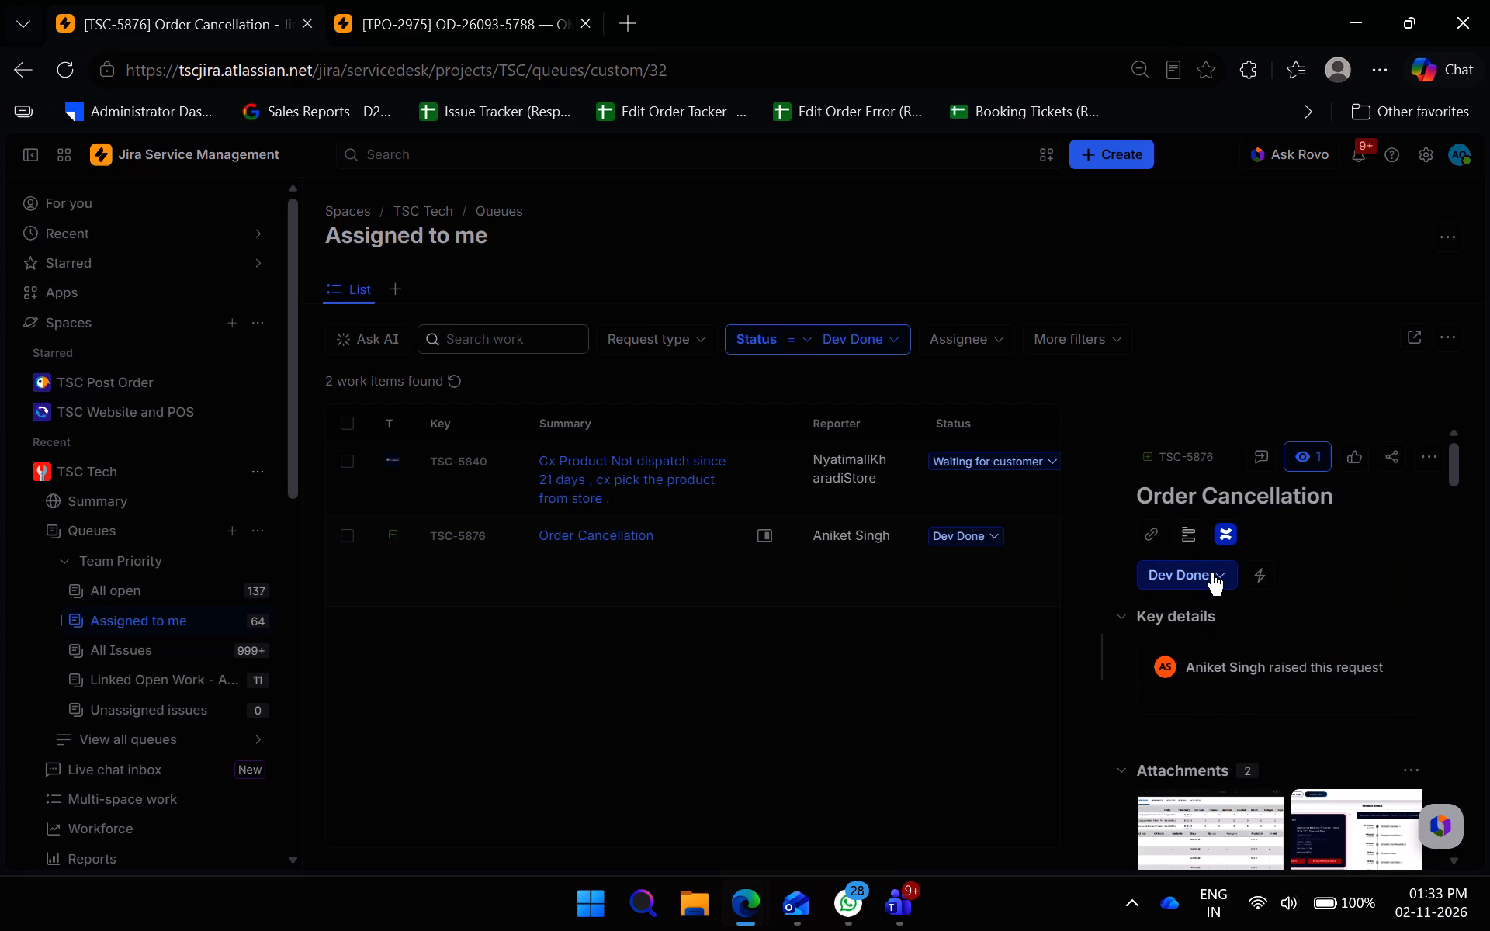
click(1212, 573)
click(1398, 566)
scroll(1377, 629, down, 13)
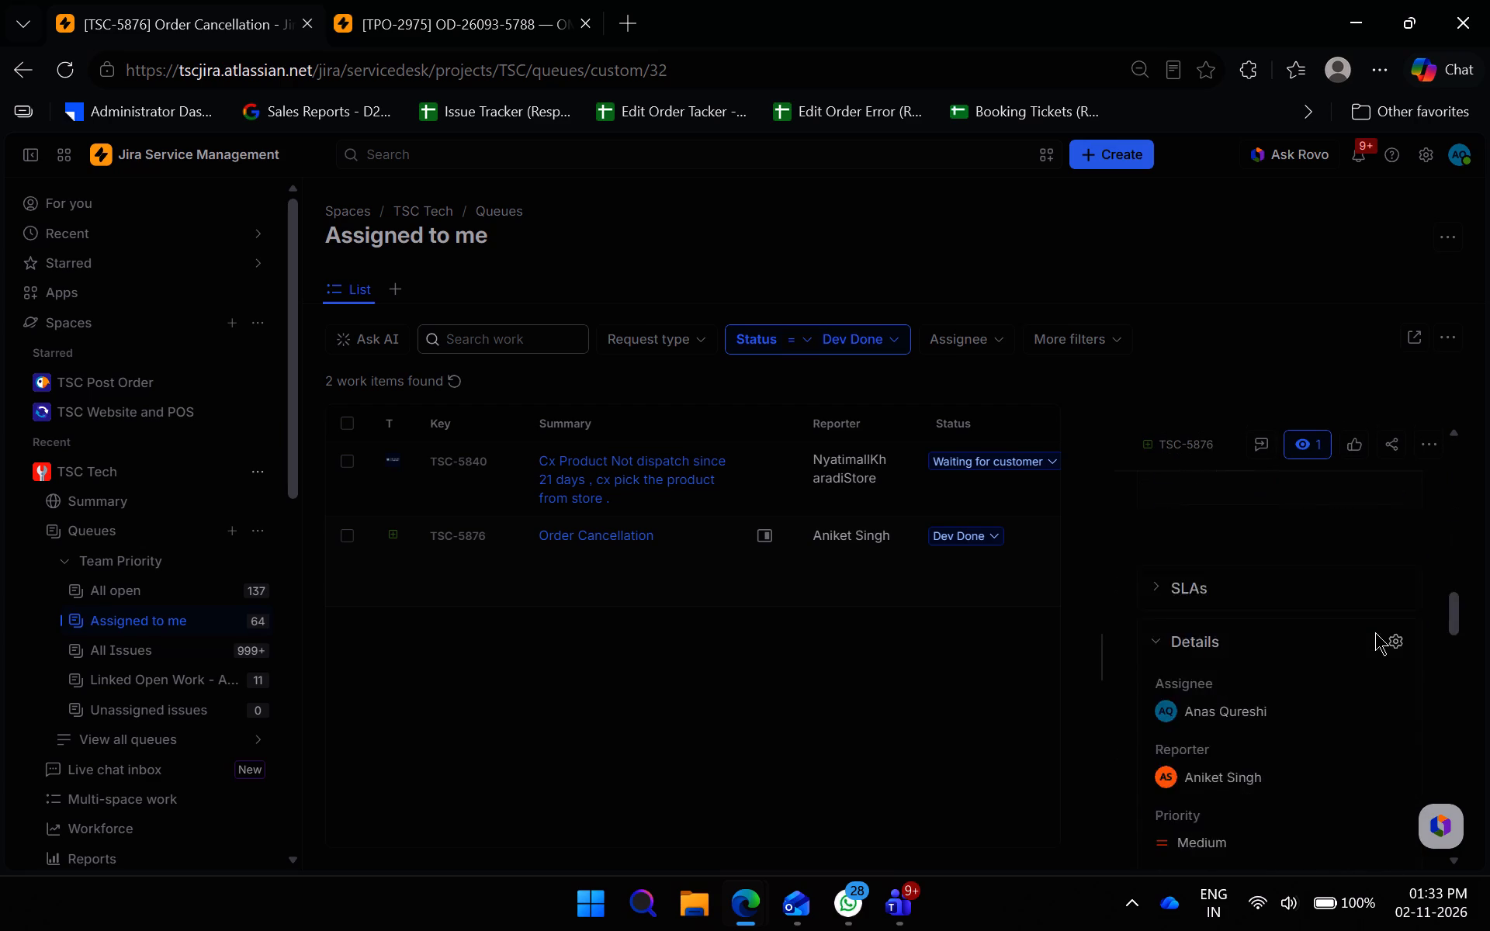
scroll(1375, 632, down, 13)
scroll(1375, 632, up, 3)
scroll(1375, 632, down, 1)
scroll(1375, 632, up, 16)
scroll(1374, 632, up, 7)
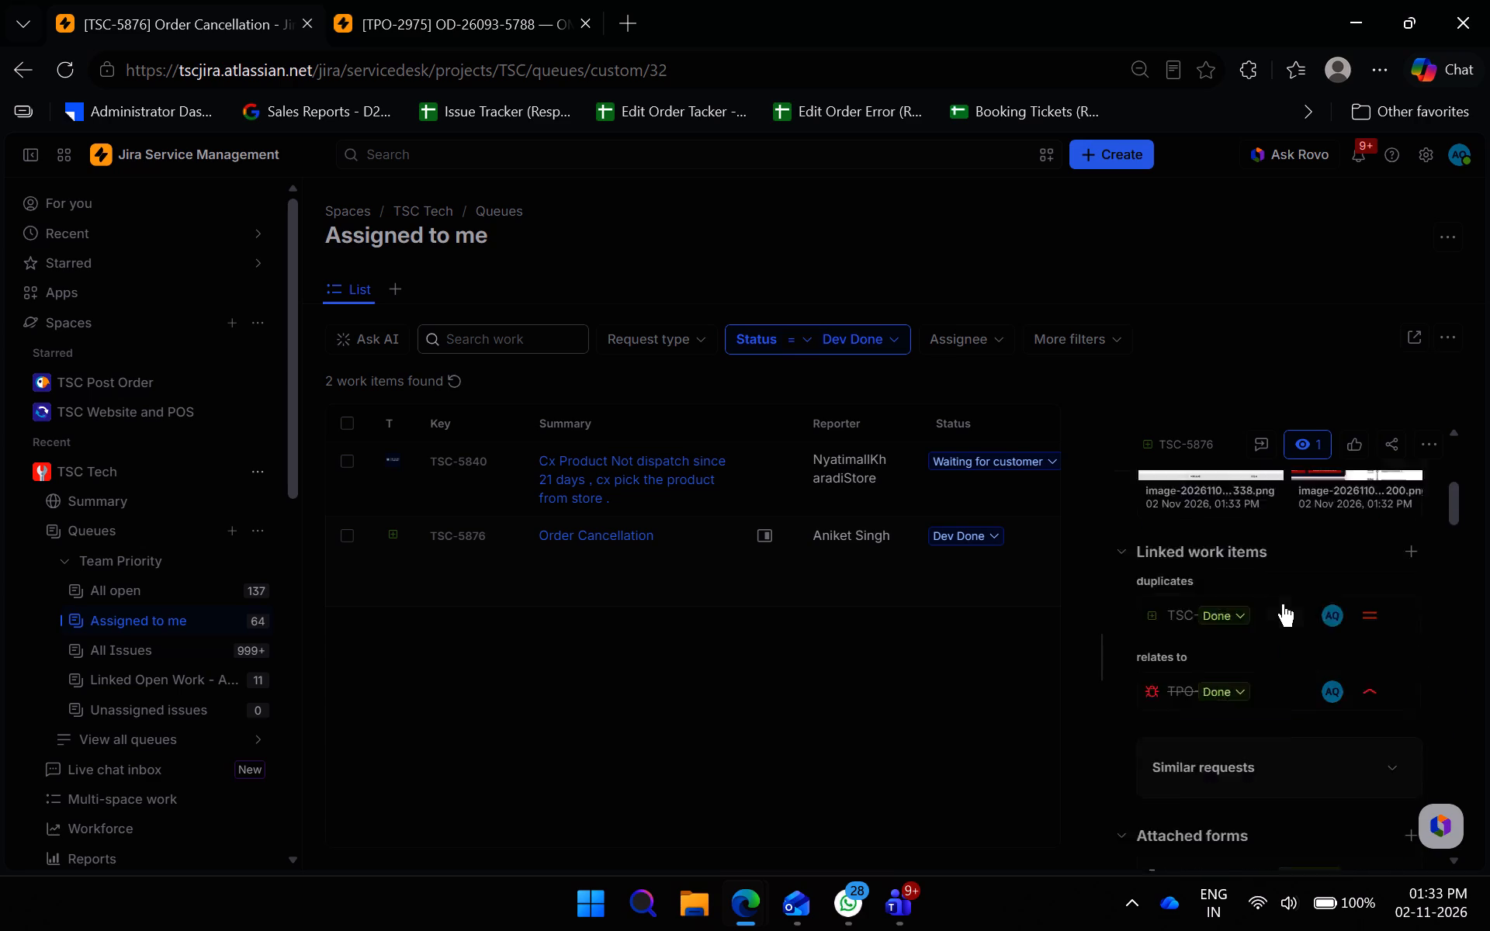
Refresh the Assigned to me queue and change its status filter from Dev Done to Customer Responded.
click(447, 385)
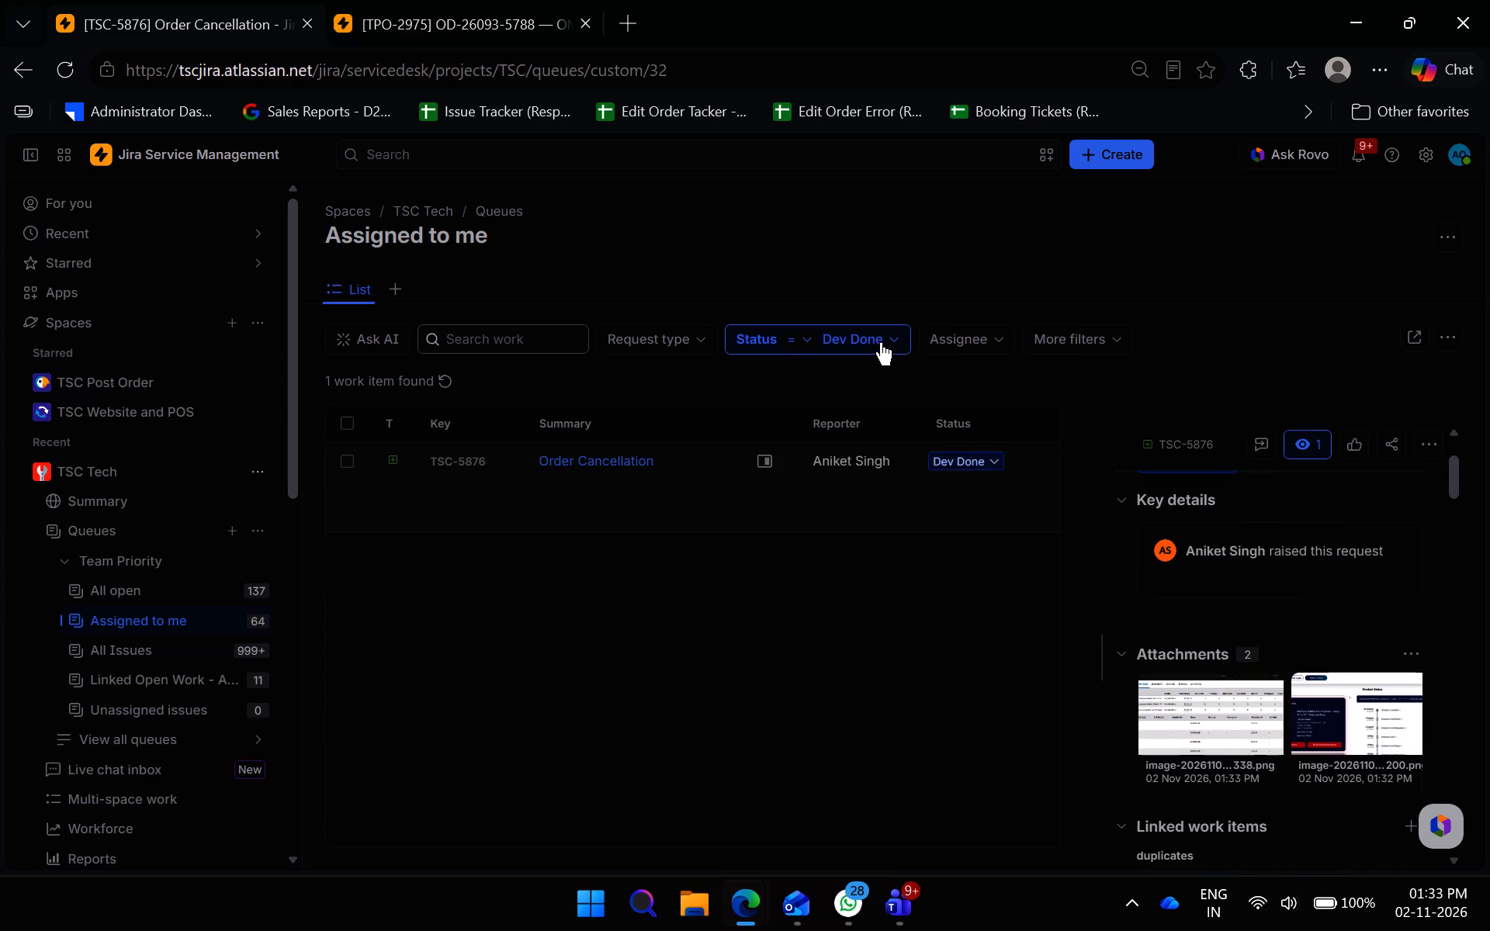
click(879, 341)
click(745, 470)
click(768, 542)
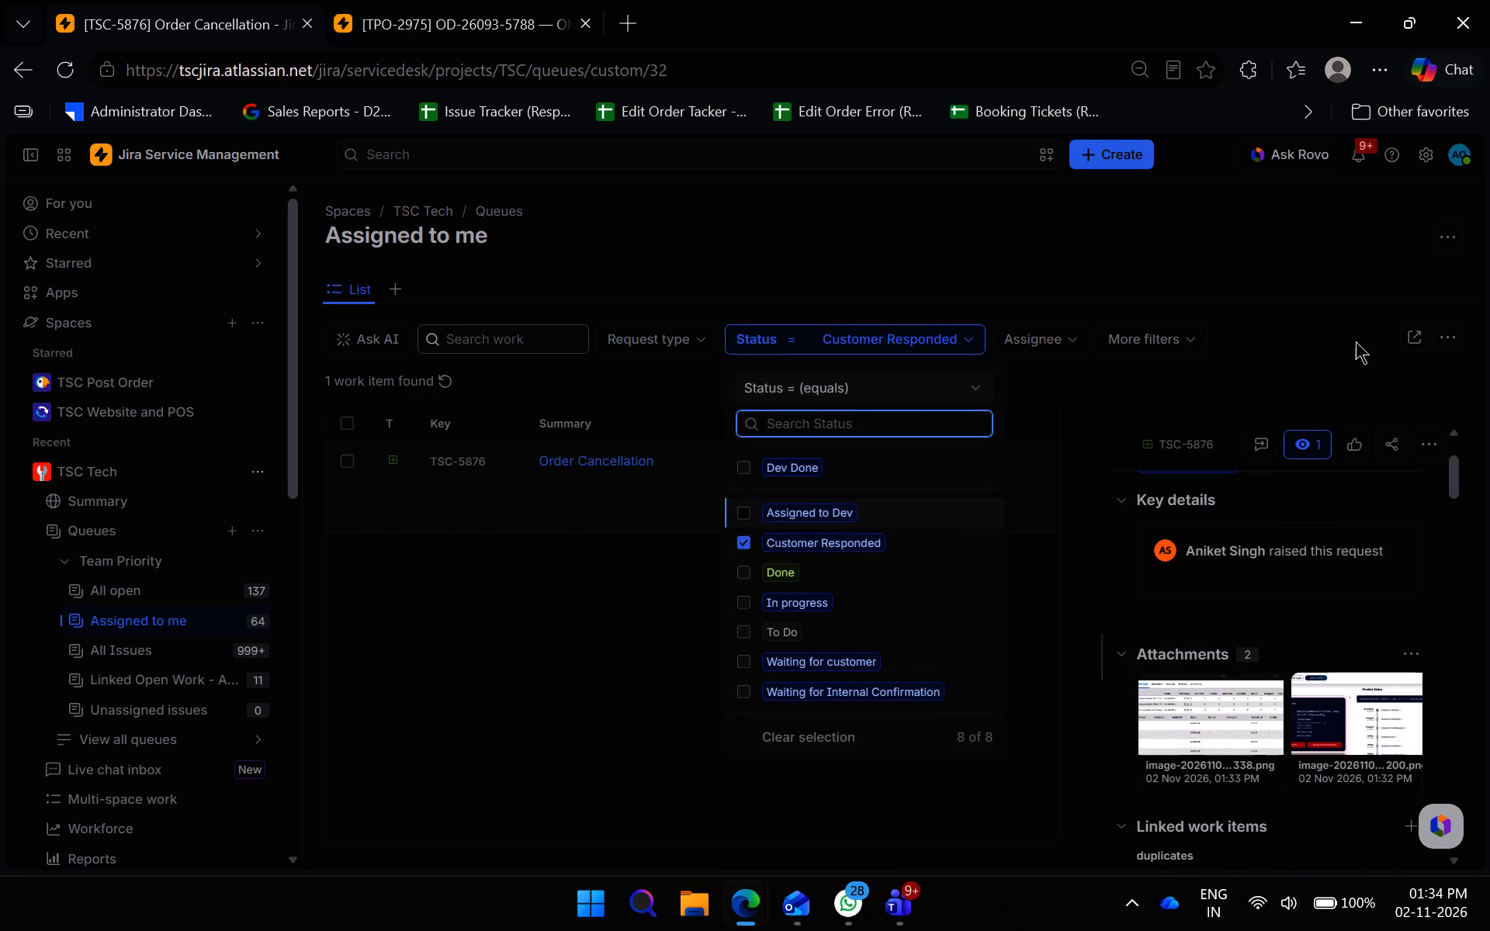
click(1357, 341)
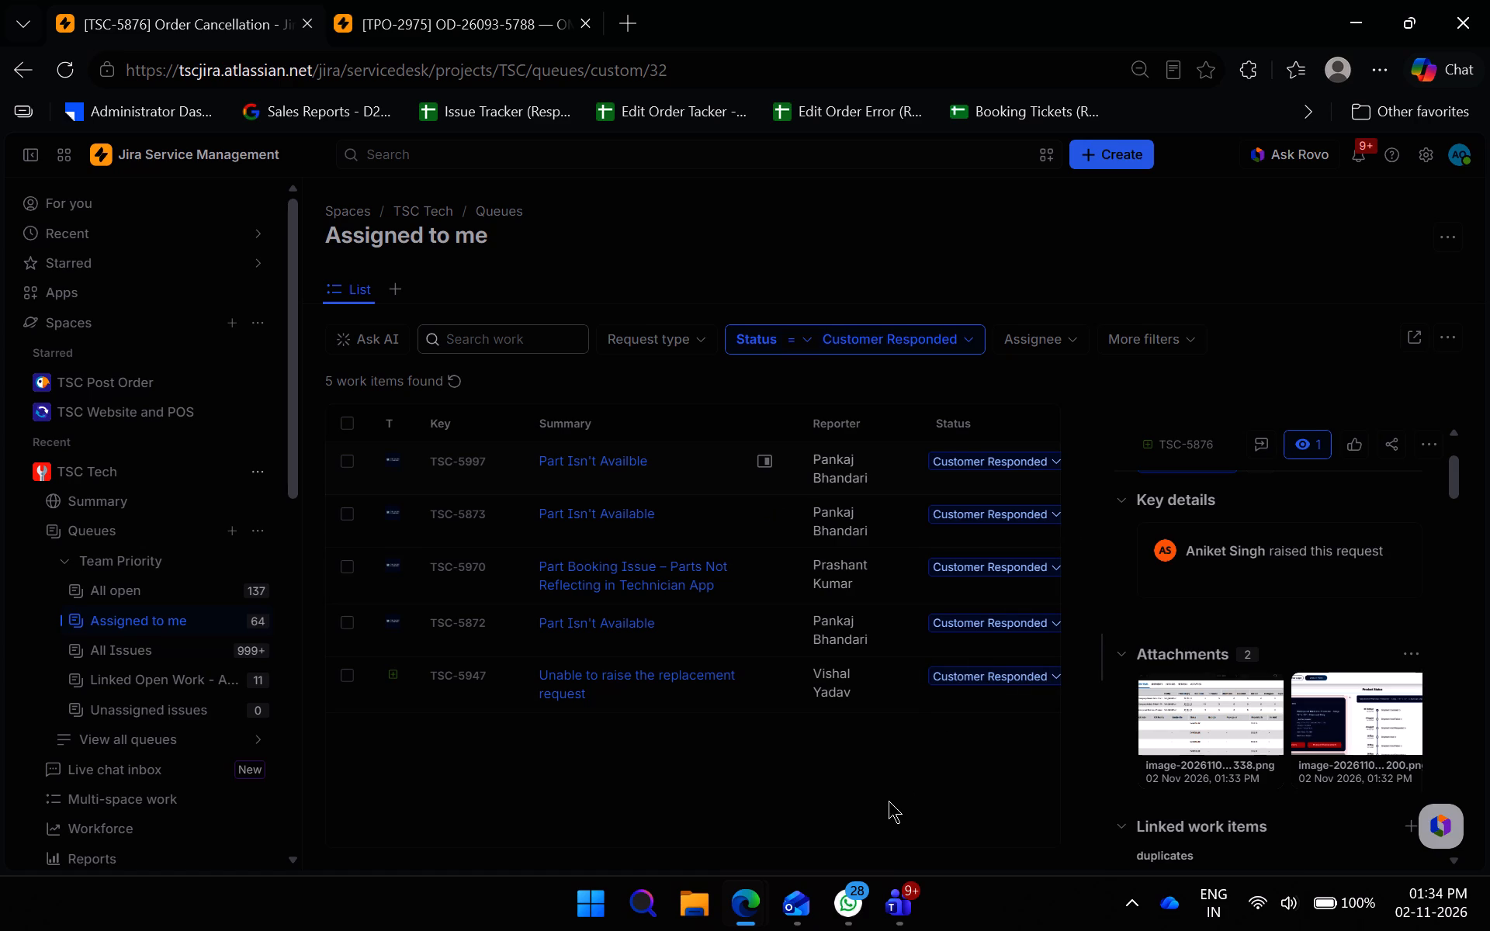
Find and open the Postman app.
click(591, 927)
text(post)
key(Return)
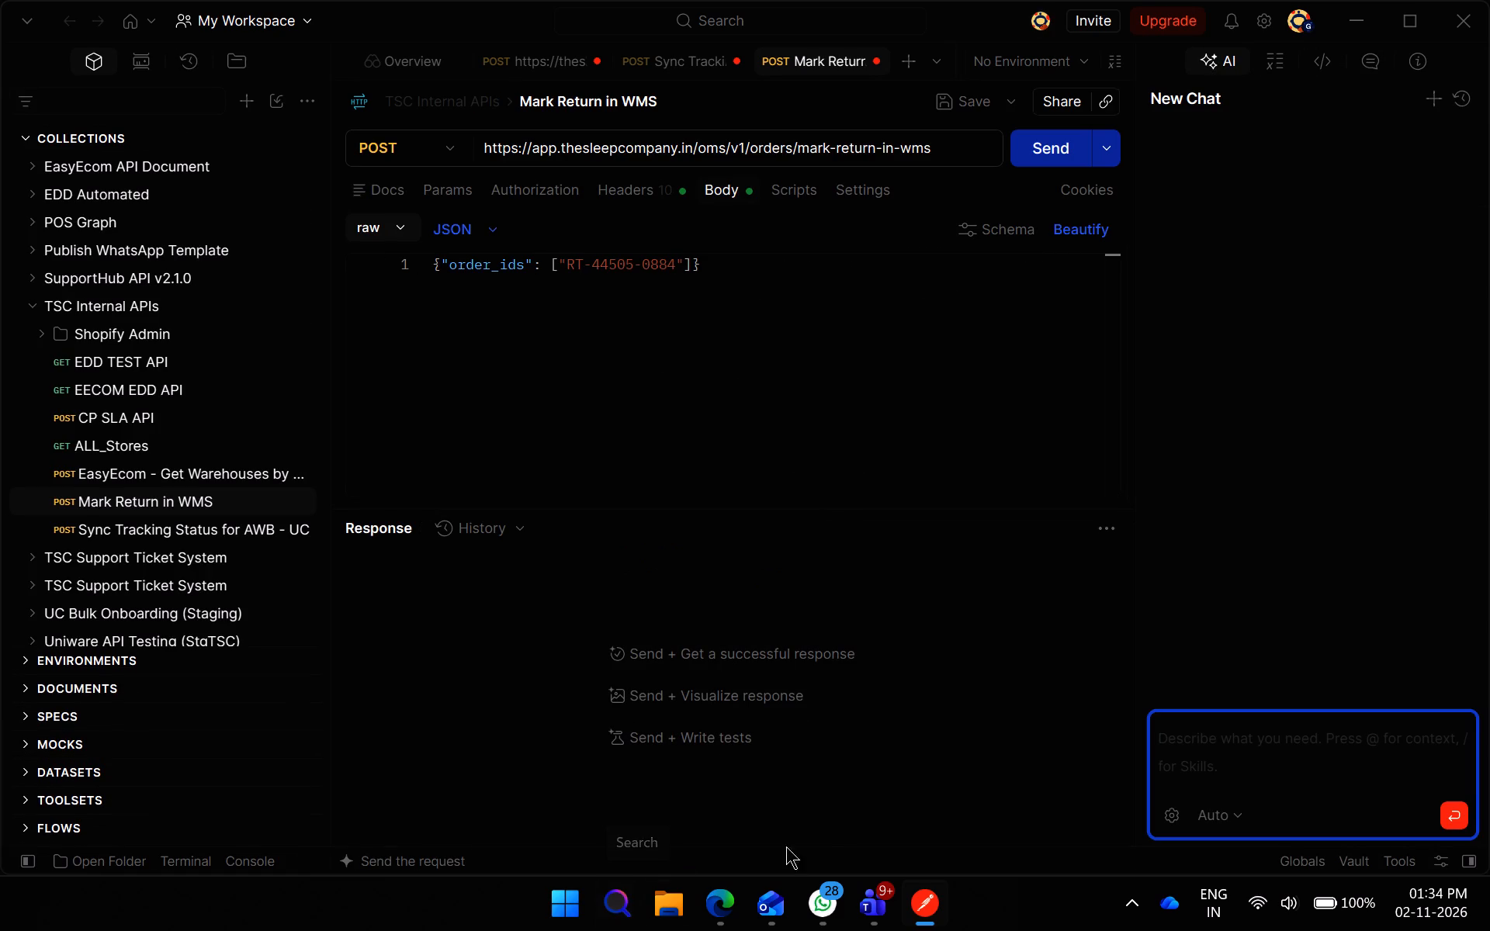
click(730, 912)
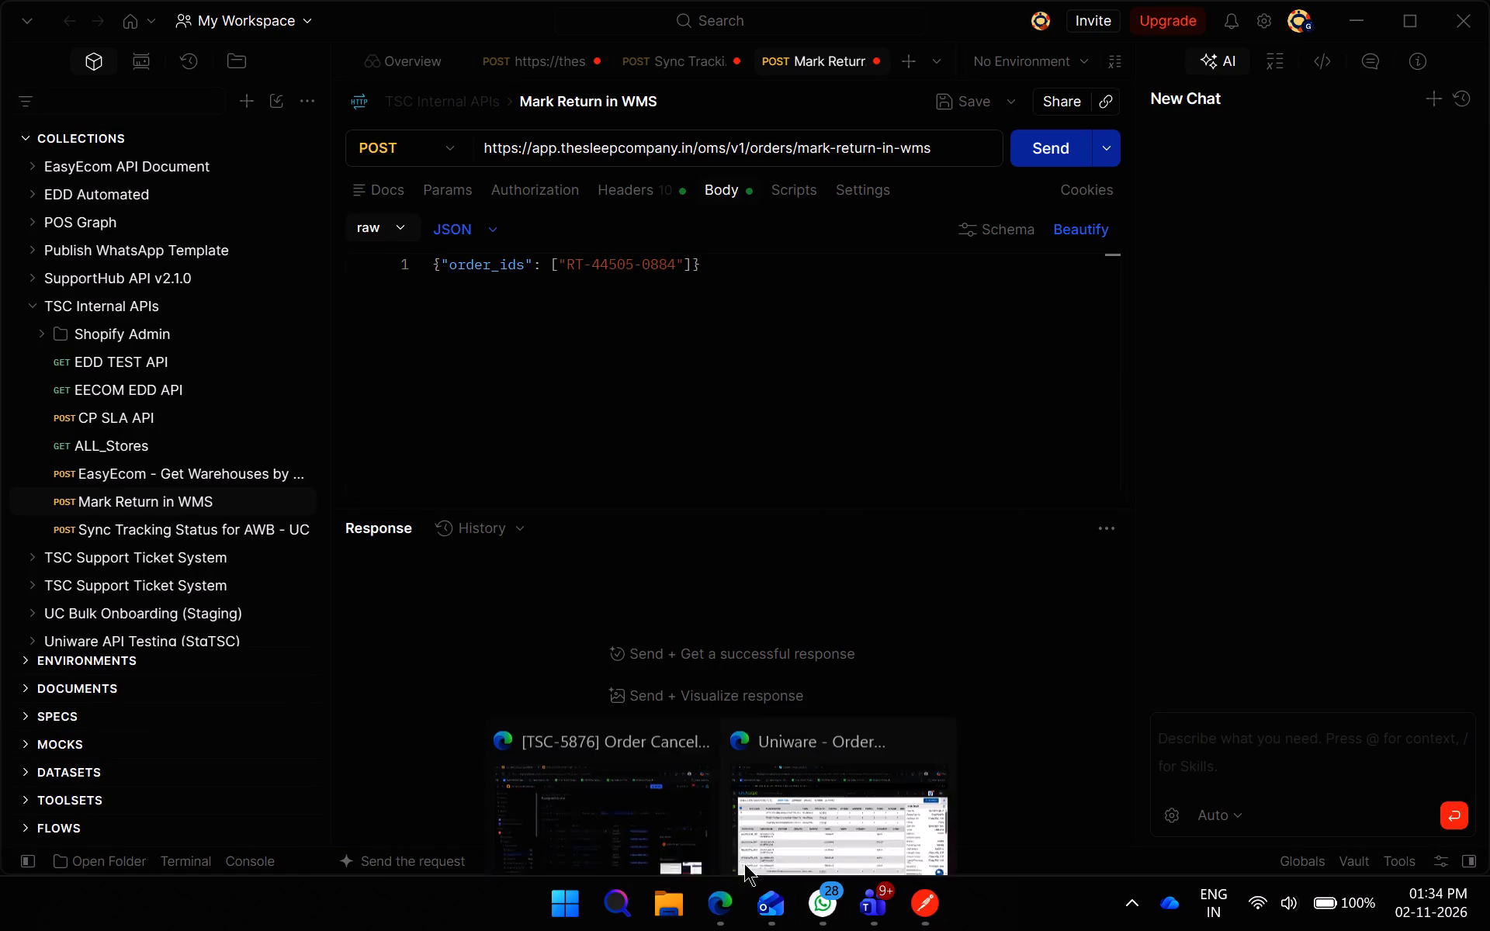
click(785, 816)
click(721, 904)
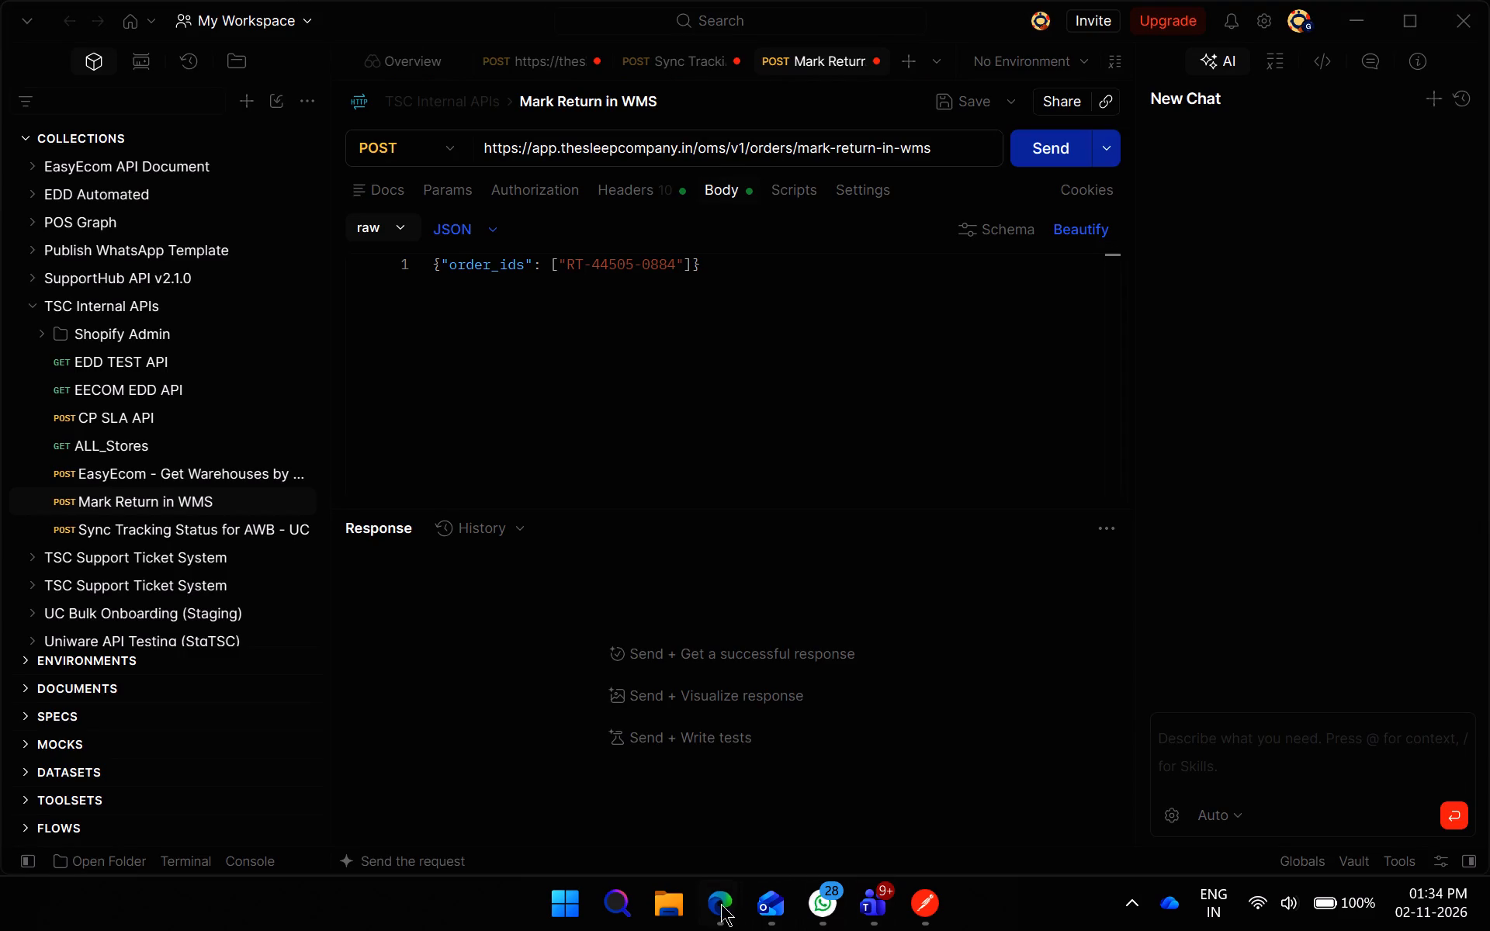
click(819, 832)
click(207, 0)
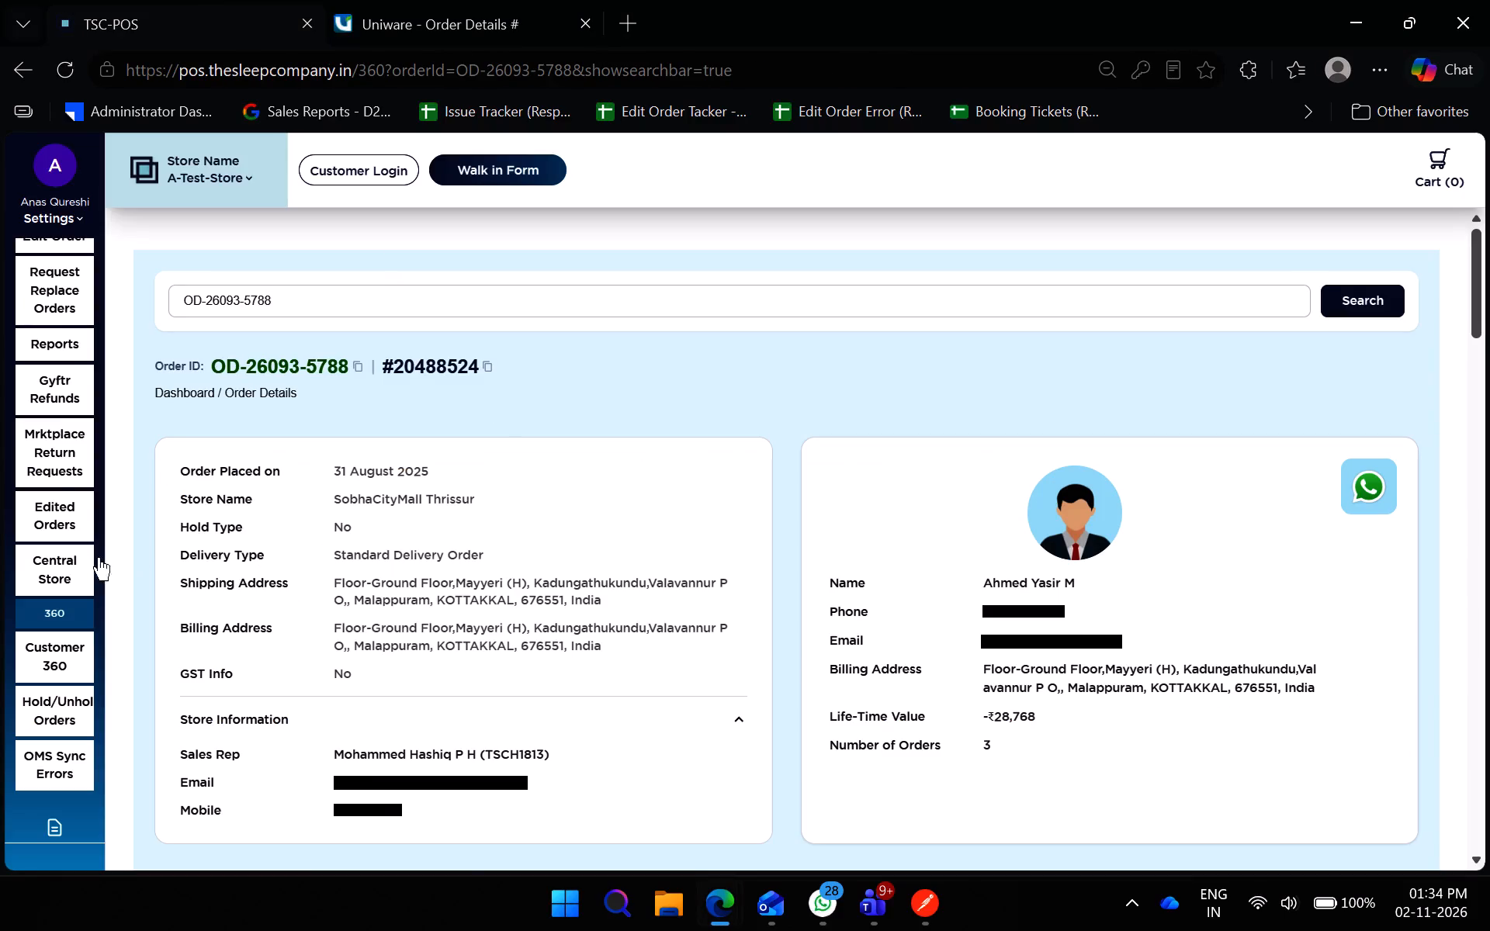
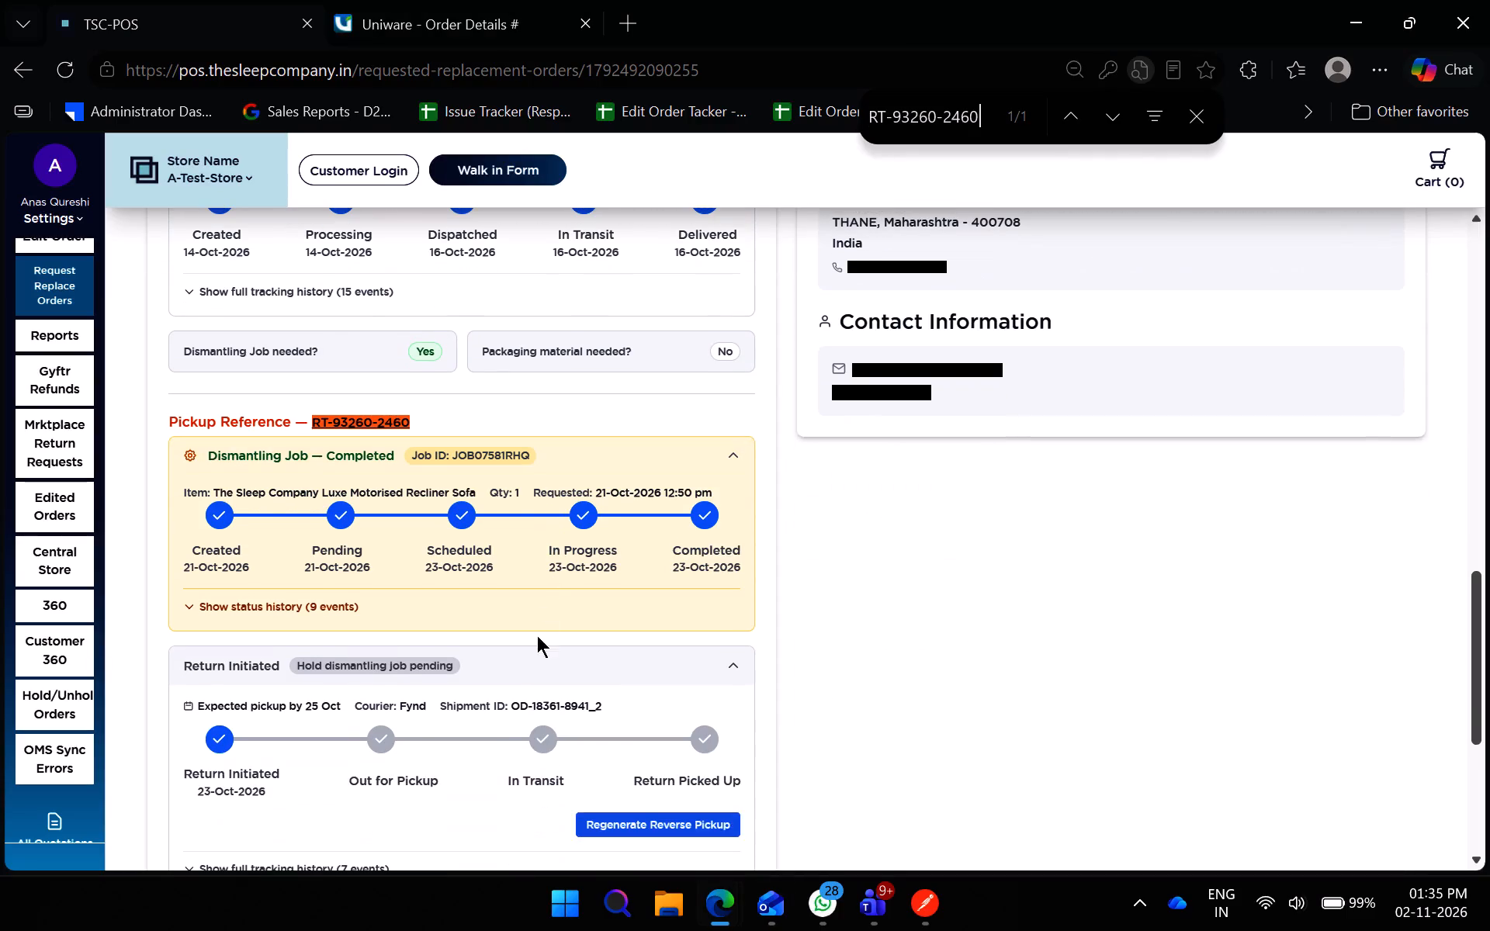
scroll(465, 767, down, 1)
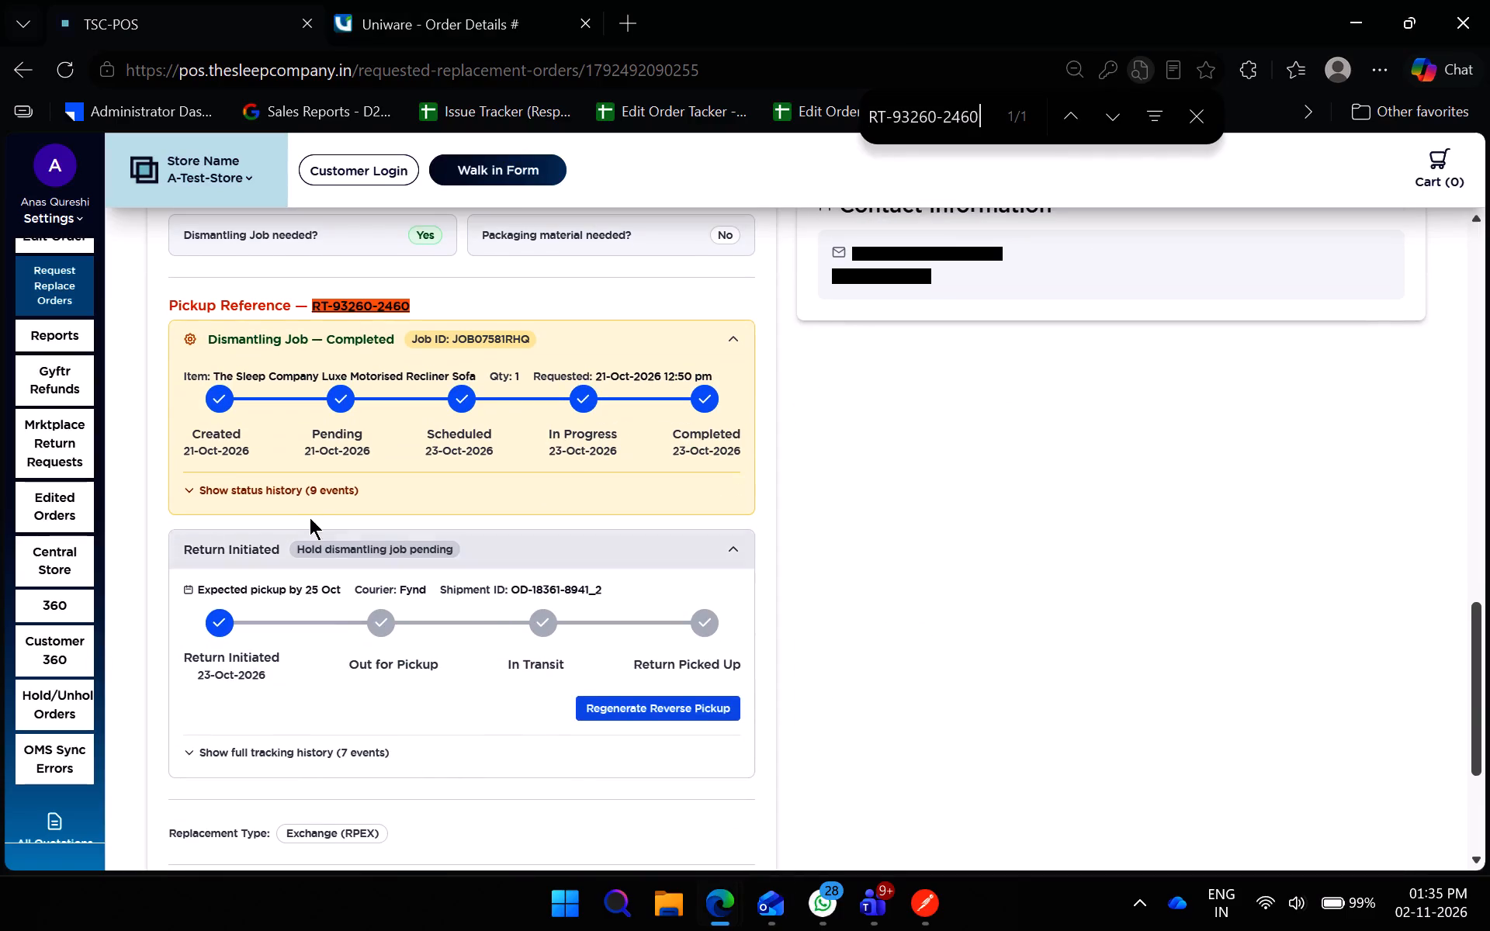
click(307, 494)
click(307, 494)
click(339, 761)
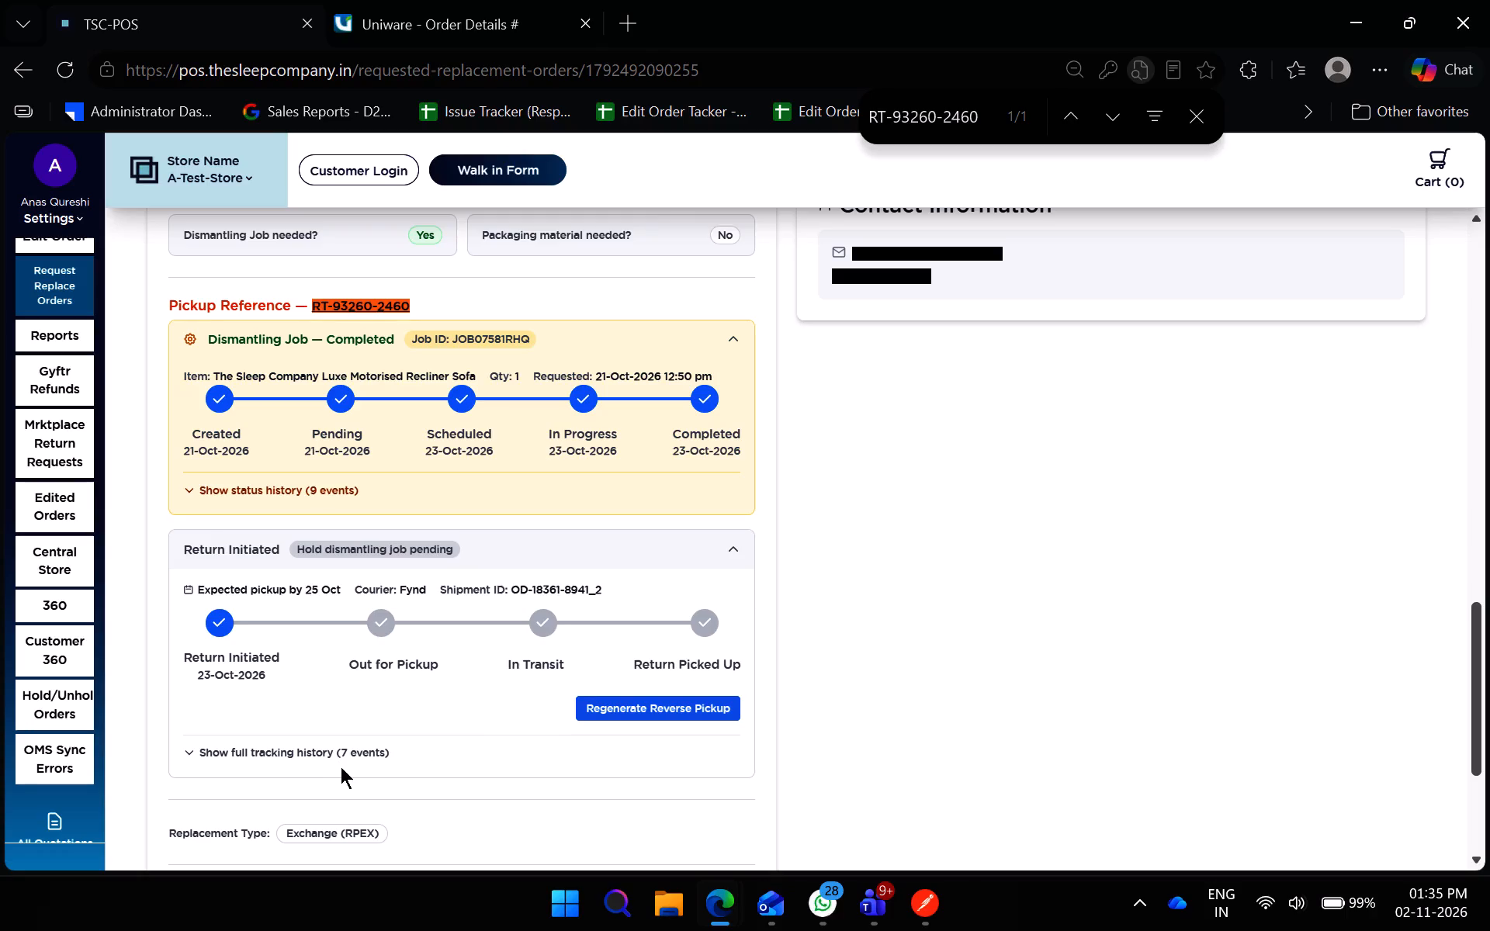
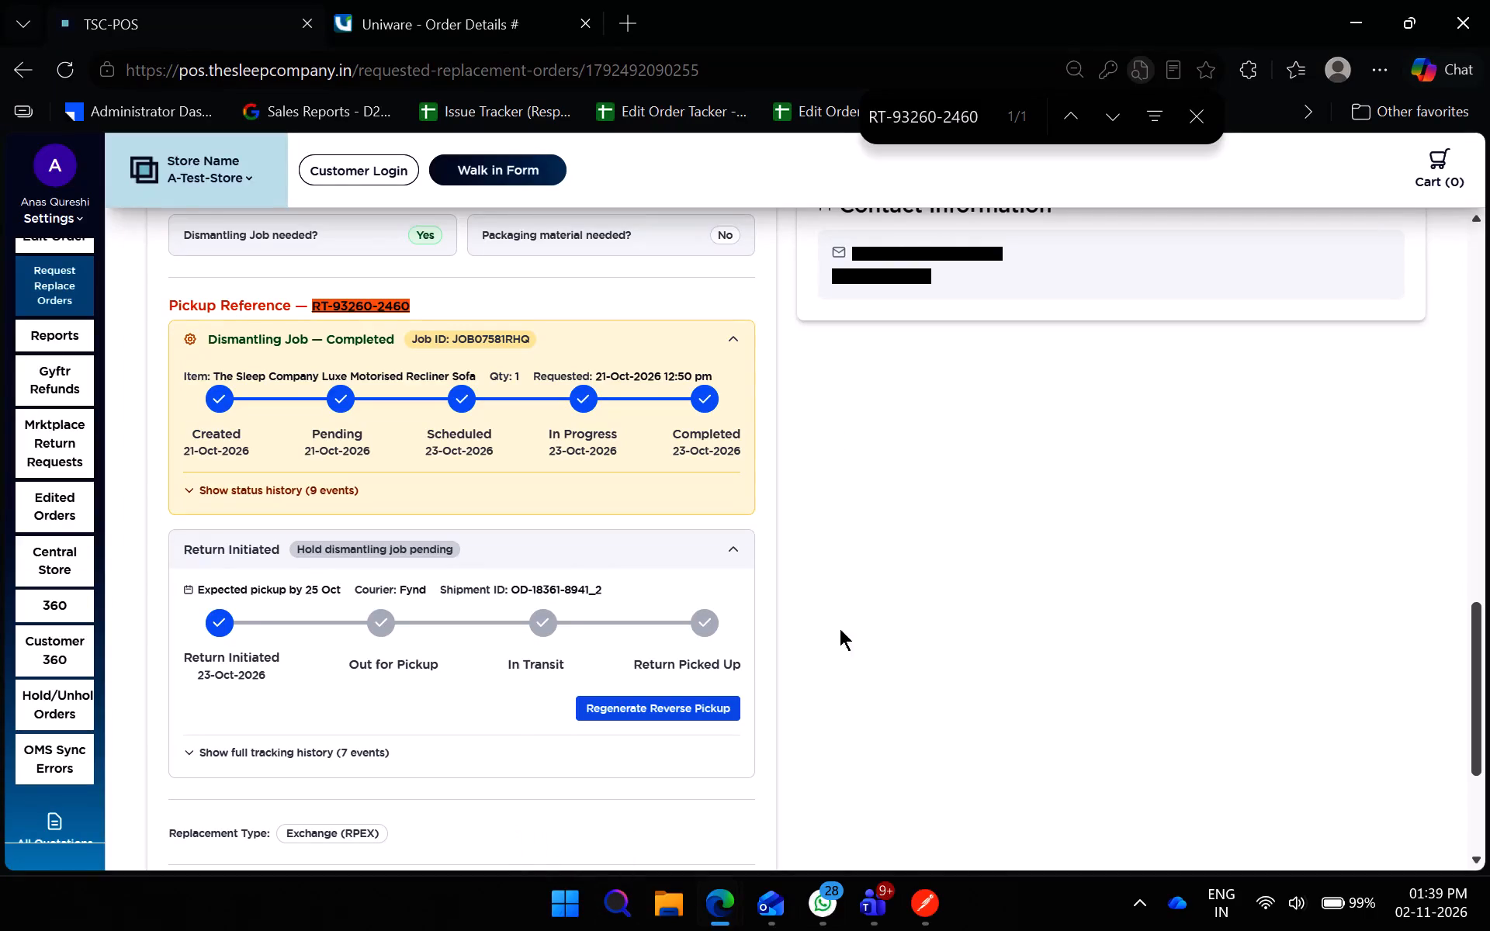
click(307, 762)
click(312, 759)
scroll(462, 743, down, 1)
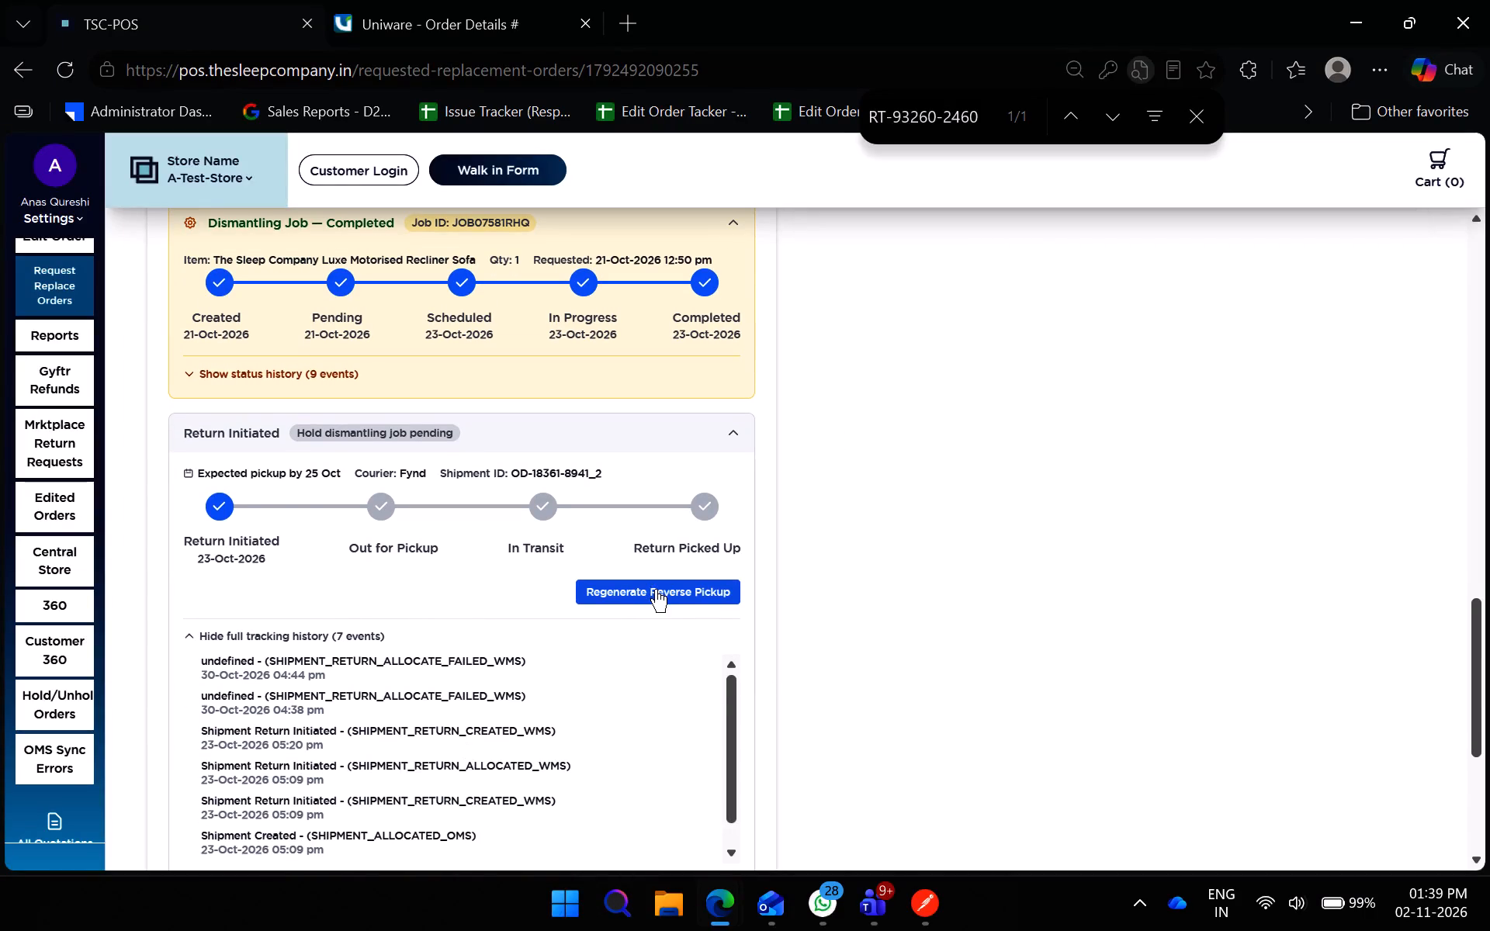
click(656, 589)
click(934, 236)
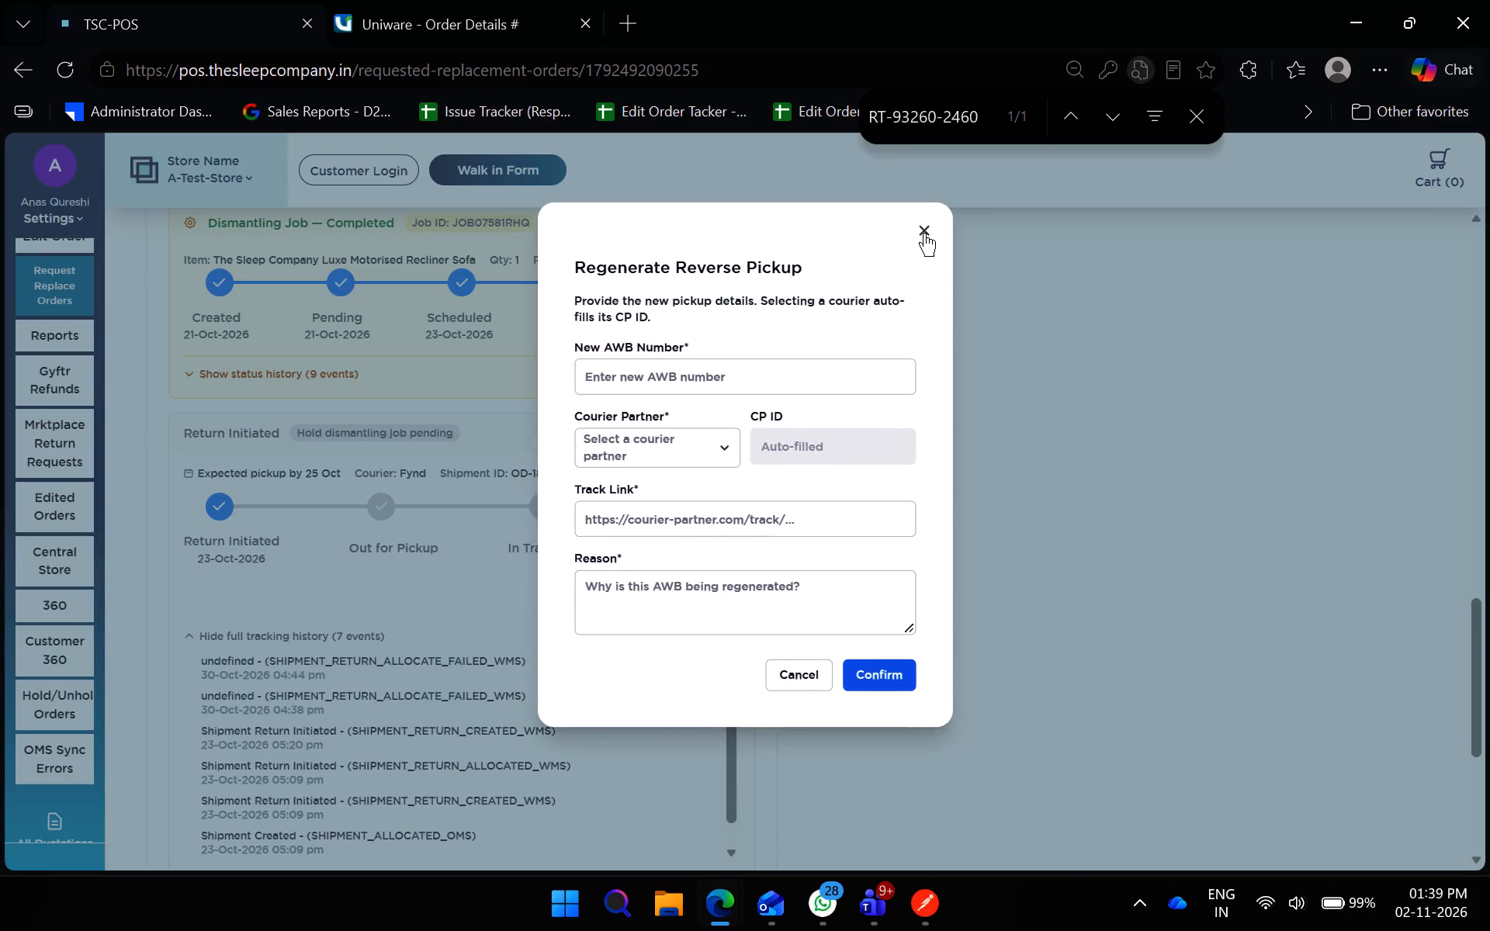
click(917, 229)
scroll(373, 301, up, 1)
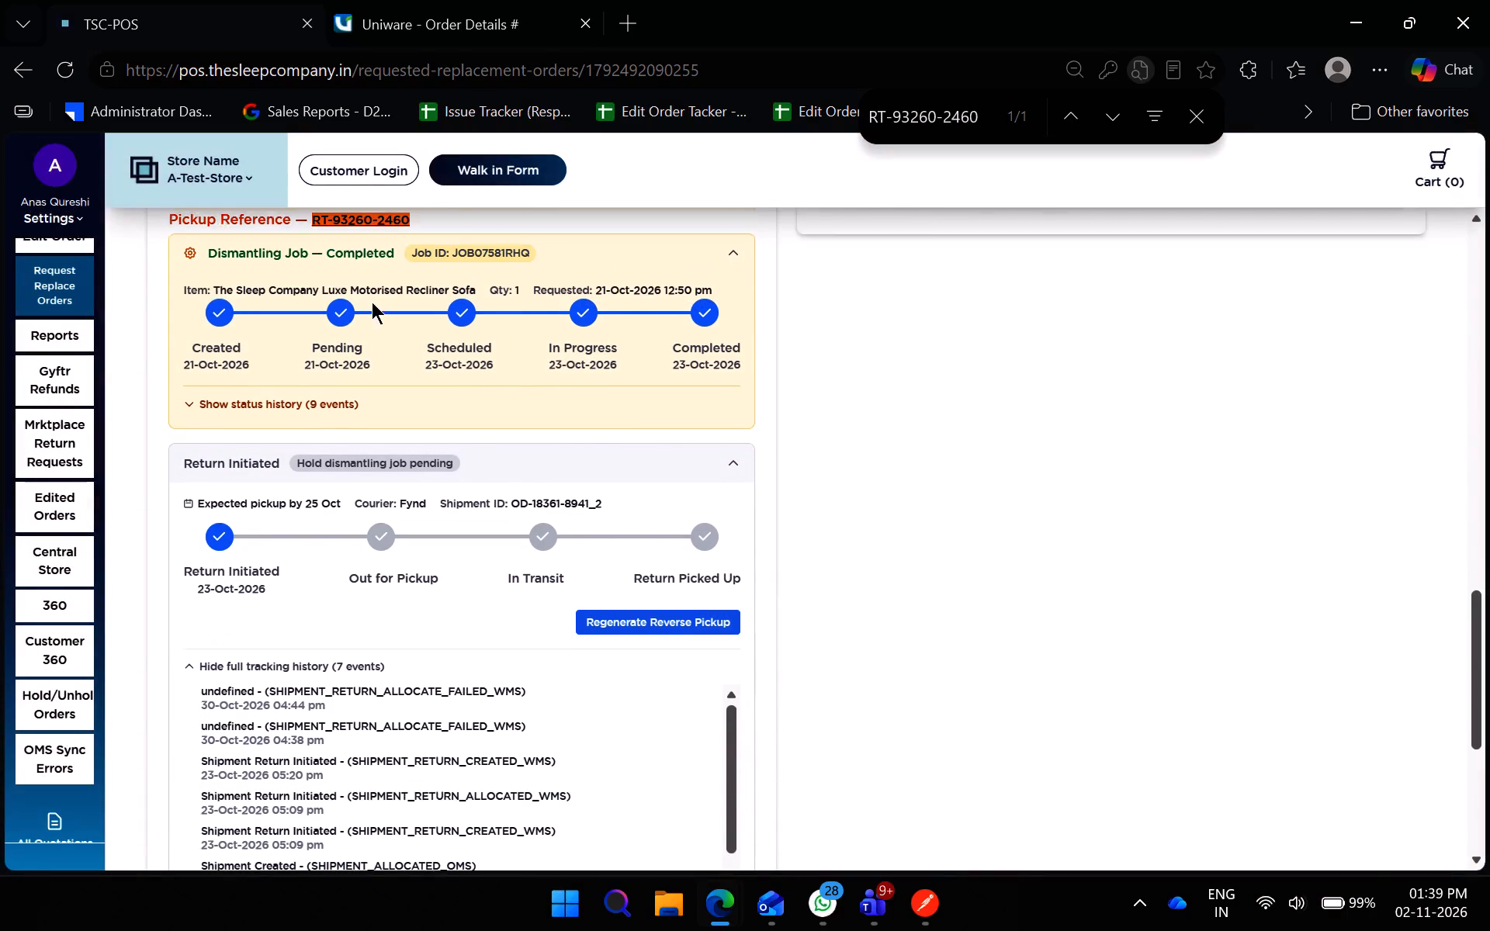
drag(423, 306, 316, 312)
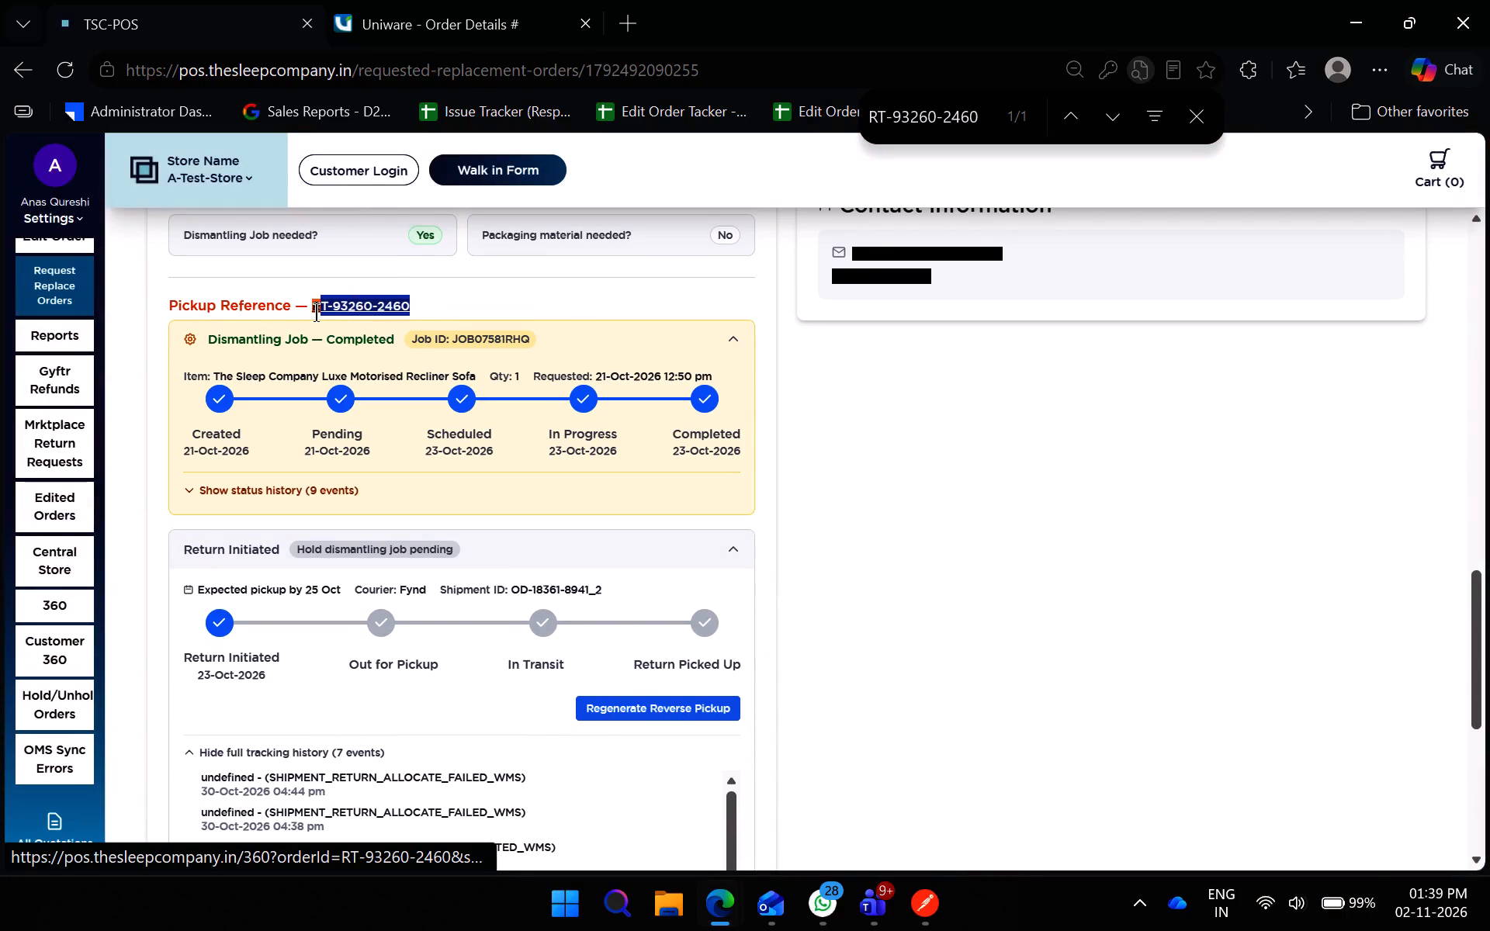
drag(316, 312, 315, 312)
key(ctrl+c)
key(ctrl+c)
key(ctrl+c)
right_click(246, 20)
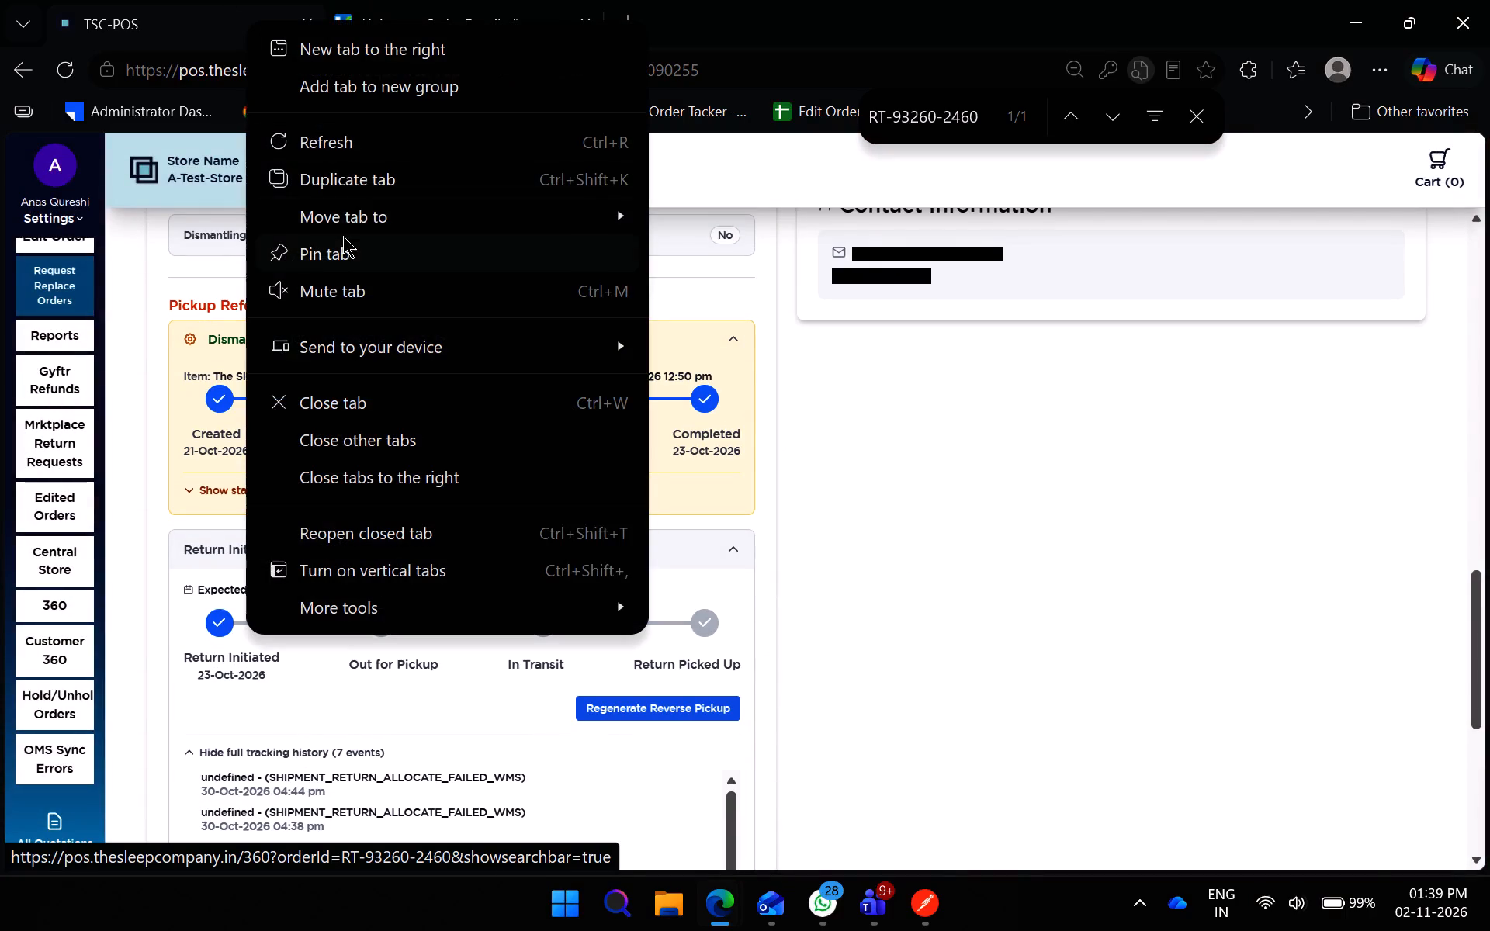
click(341, 183)
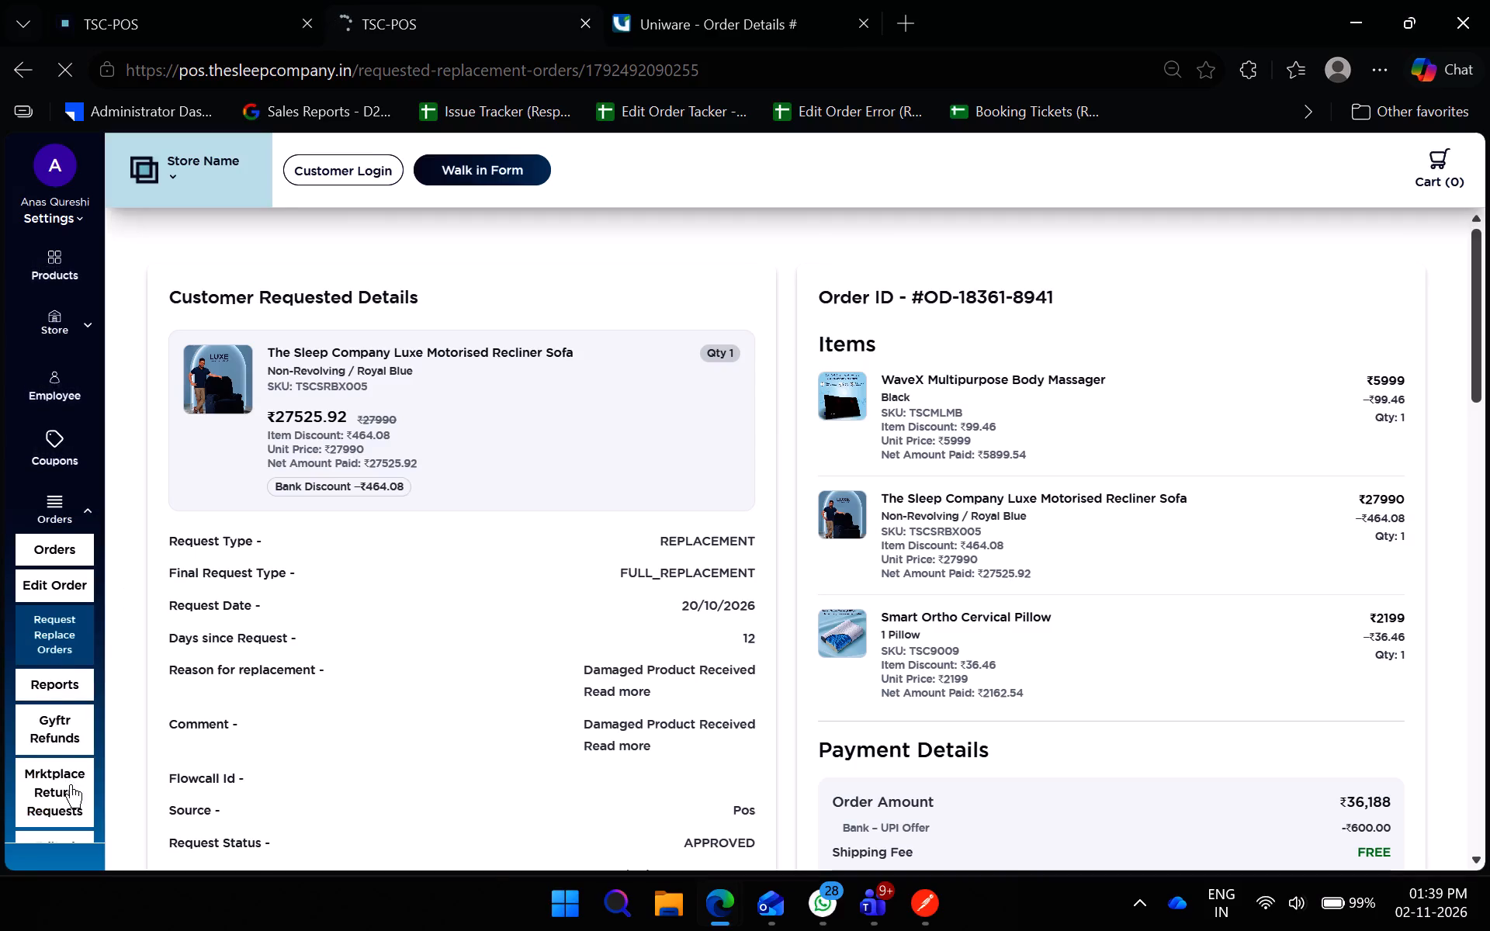
scroll(70, 804, down, 2)
click(58, 725)
ctrl+click(475, 294)
key(ctrl+v)
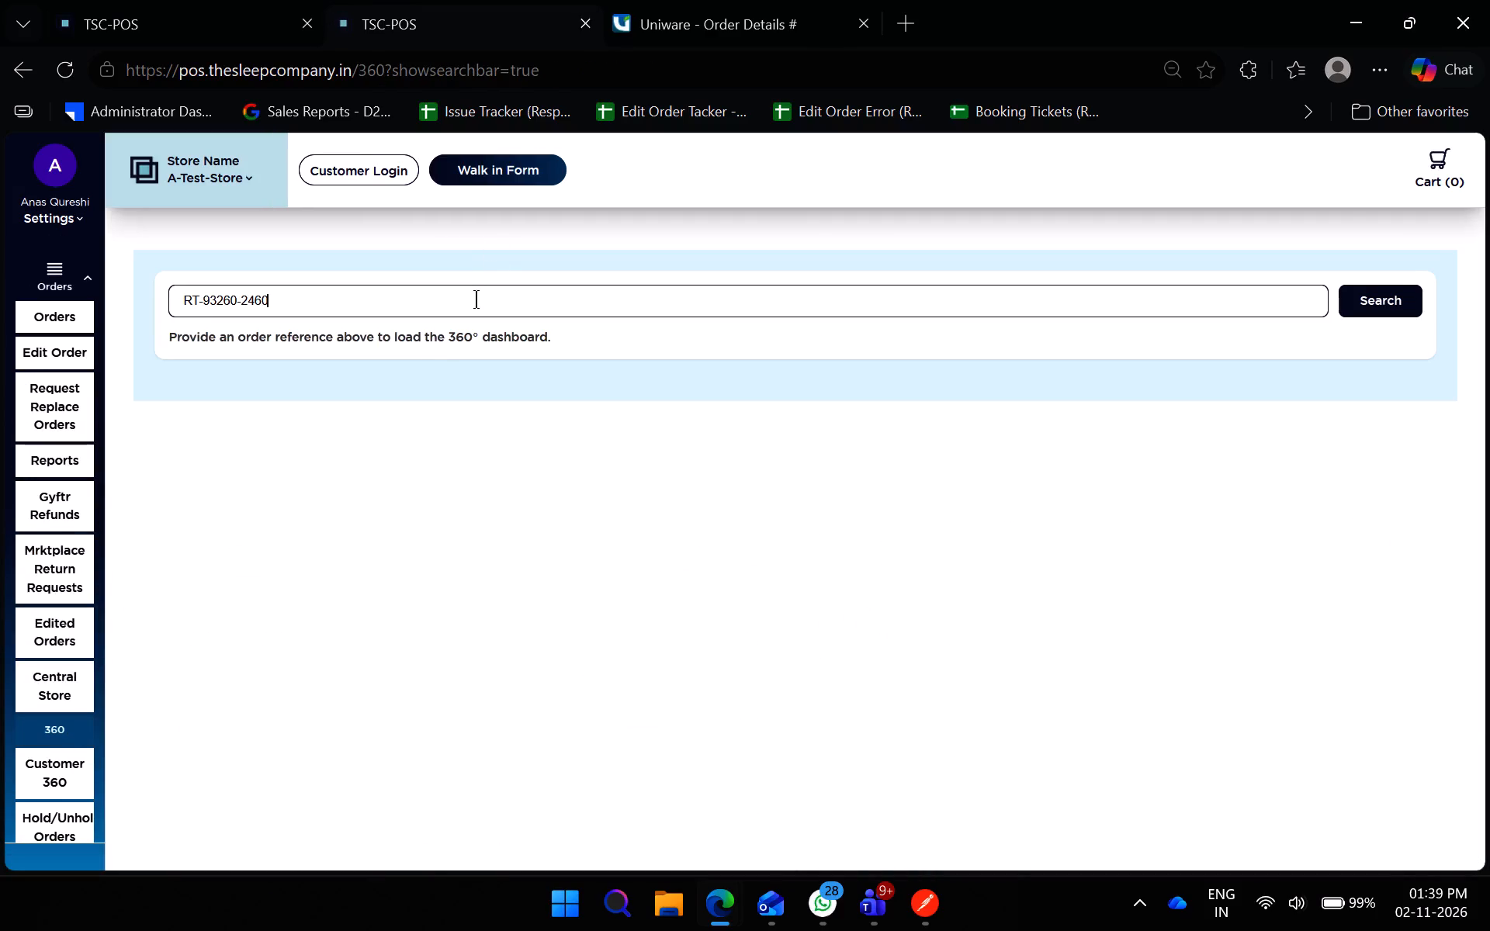
key(Return)
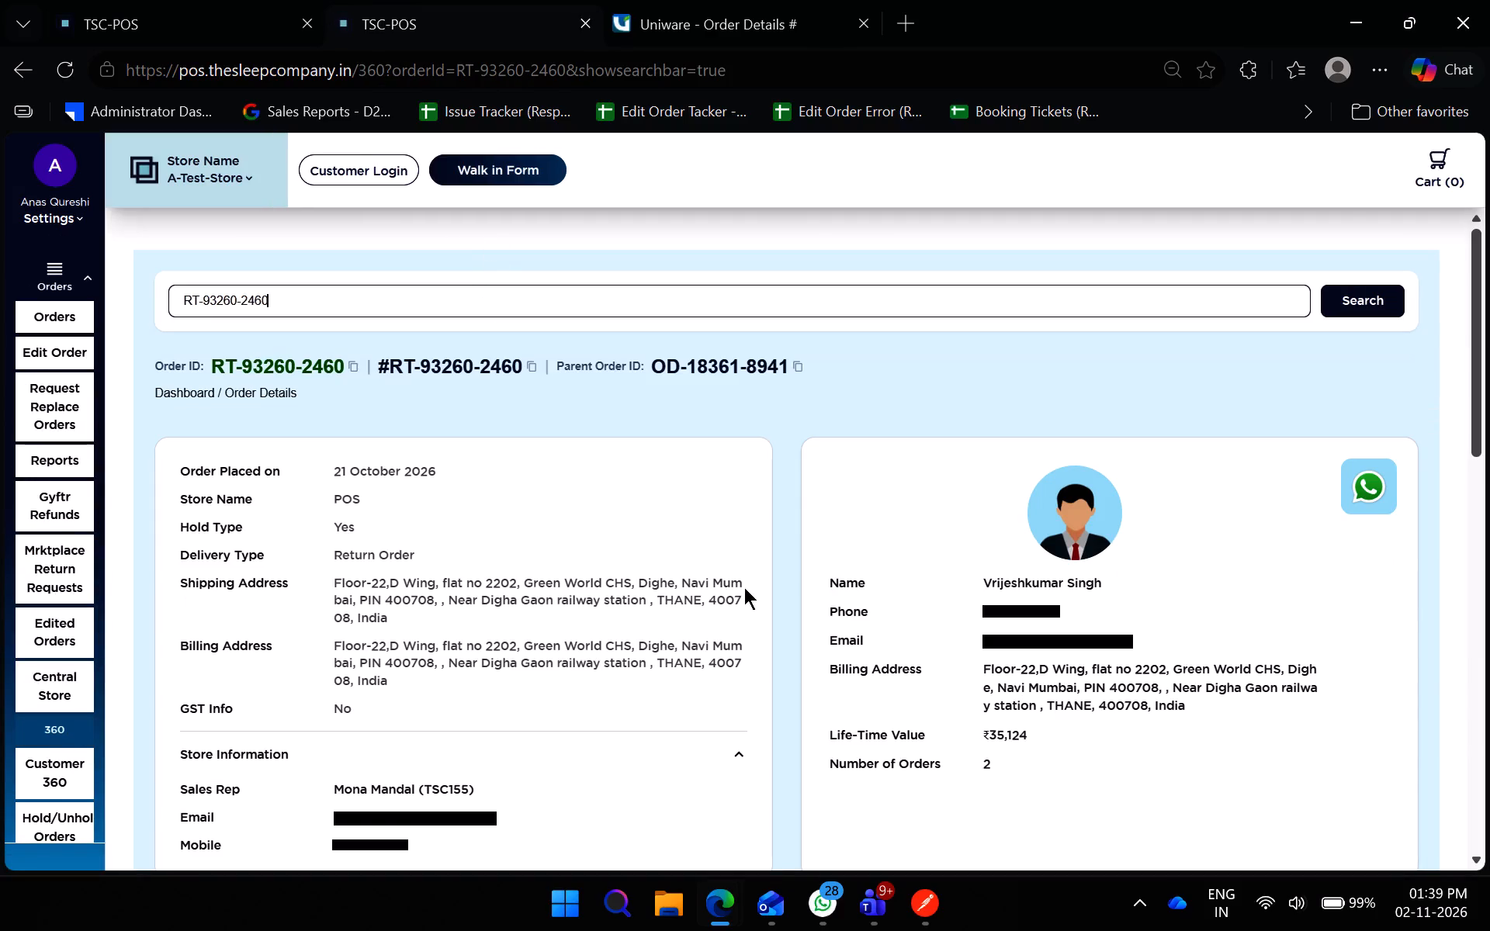
click(739, 0)
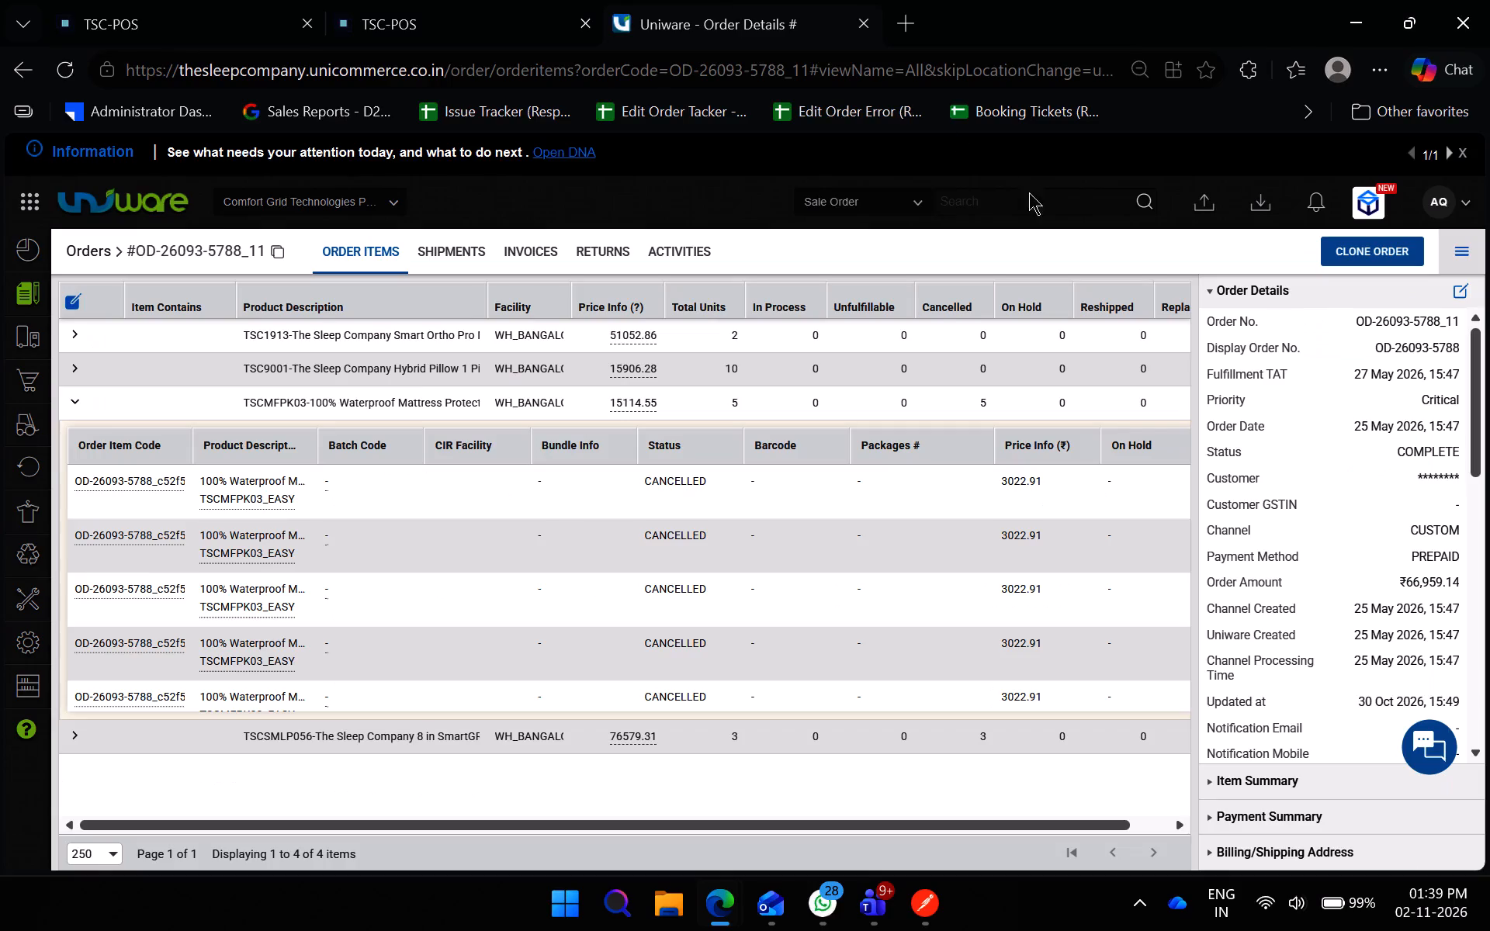
click(1038, 196)
key(ctrl+v)
key(Return)
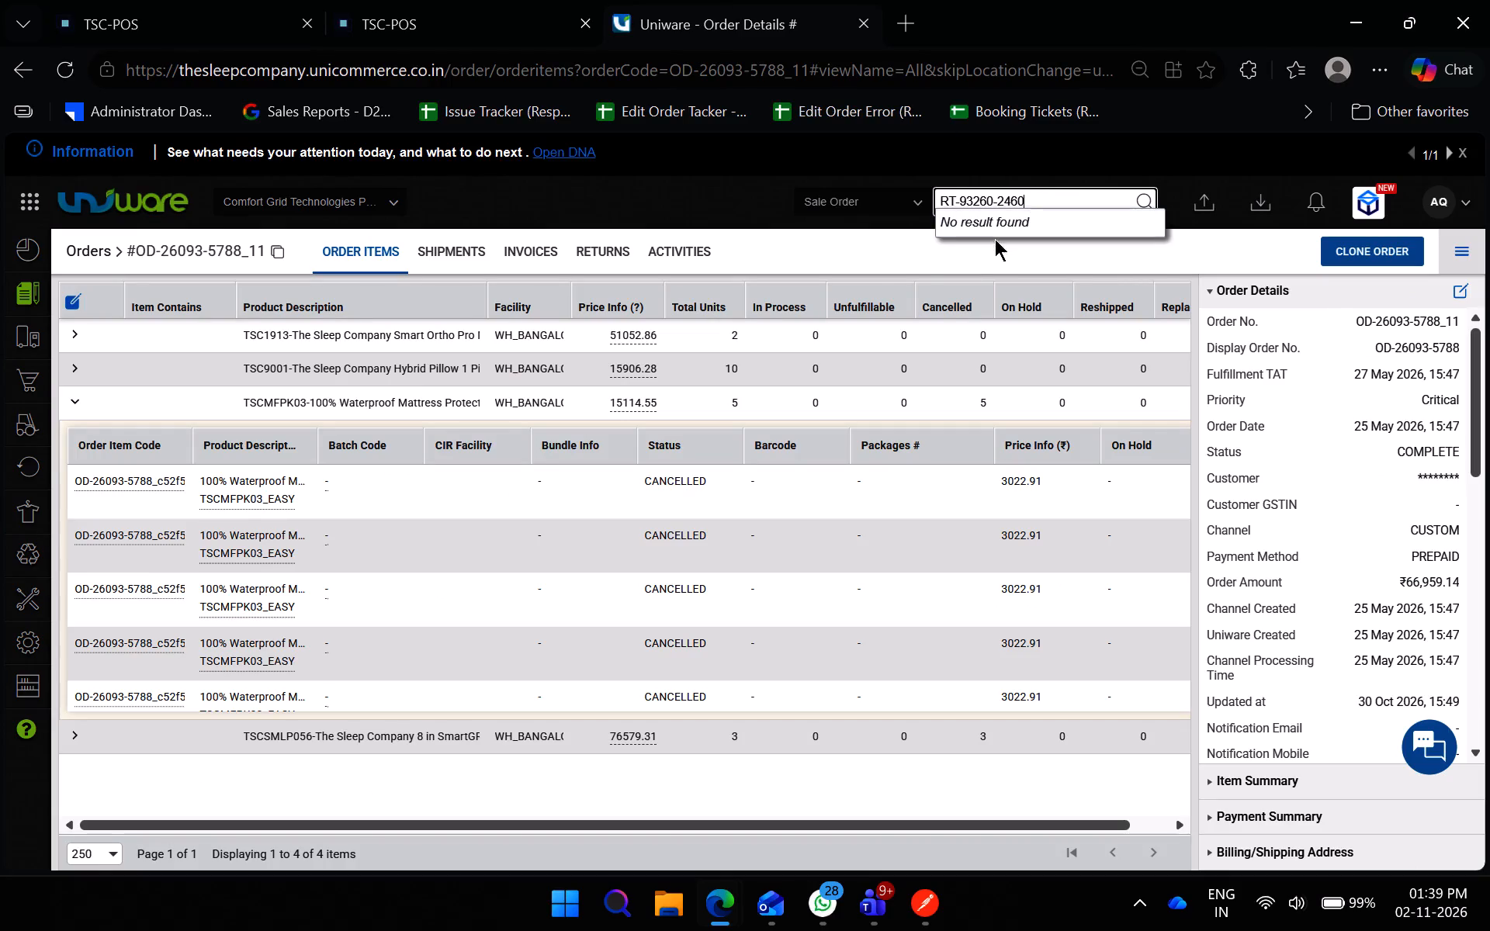
click(390, 0)
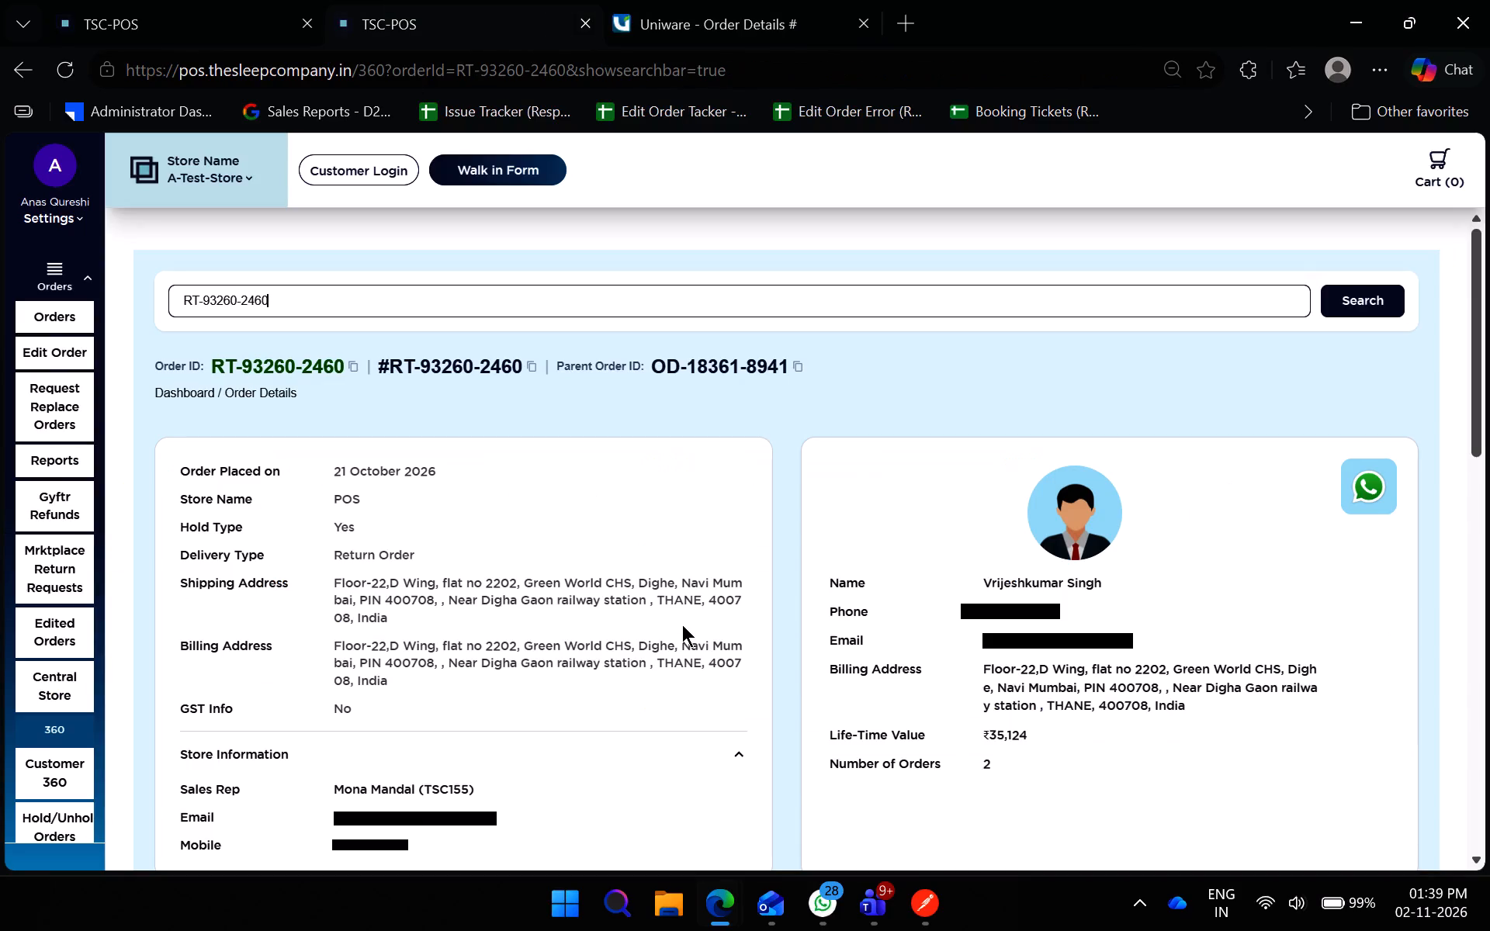
click(222, 0)
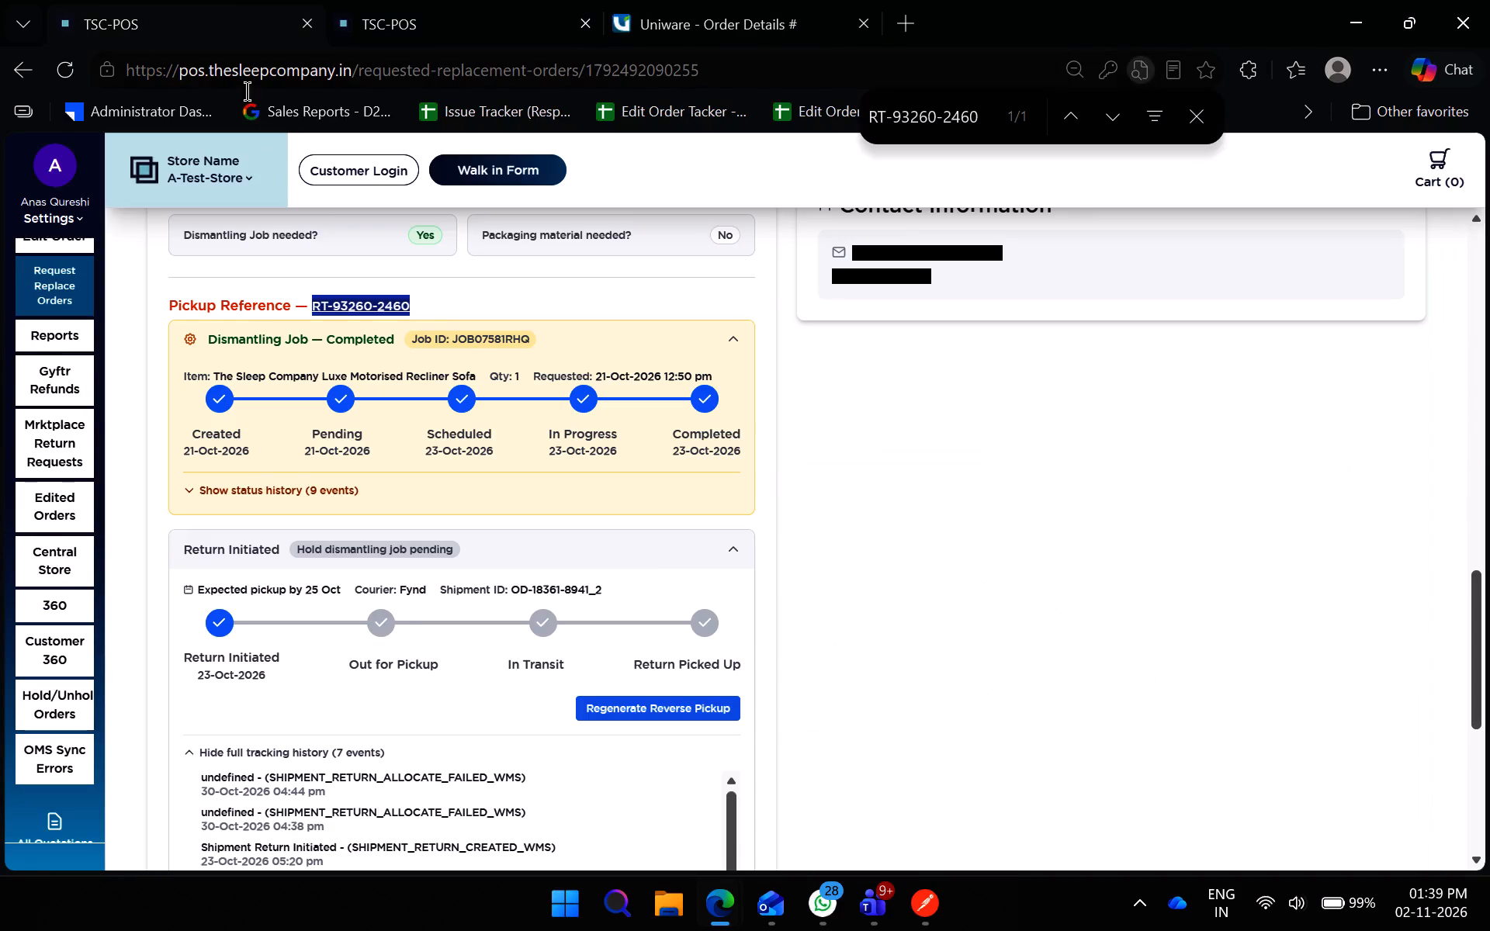
click(920, 902)
click(571, 271)
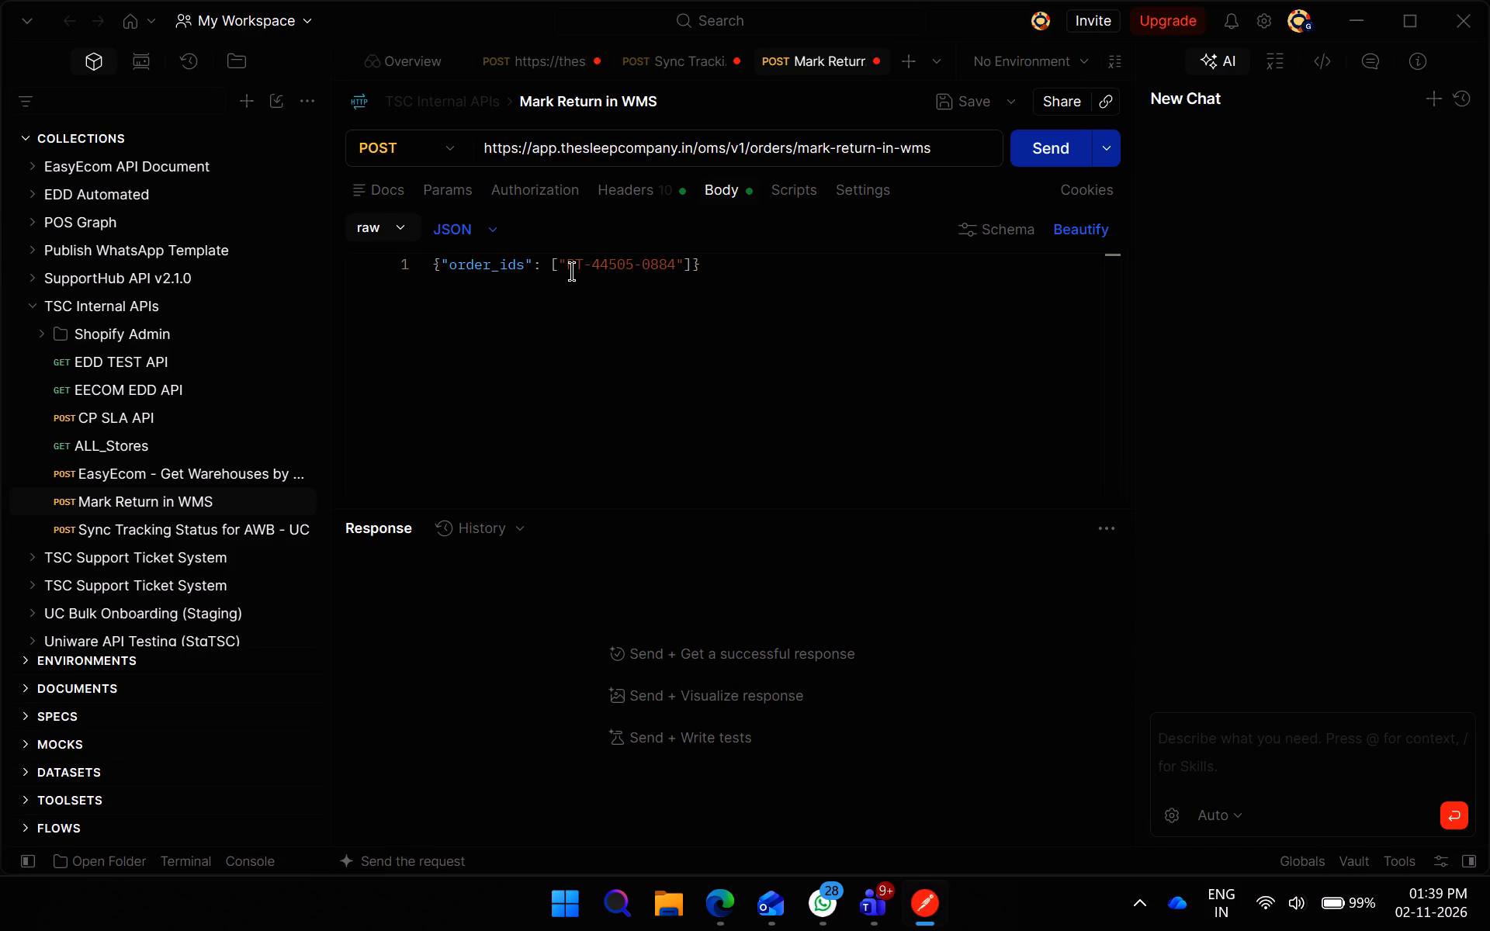
drag(571, 271, 664, 265)
key(ctrl+shift+v)
click(1057, 126)
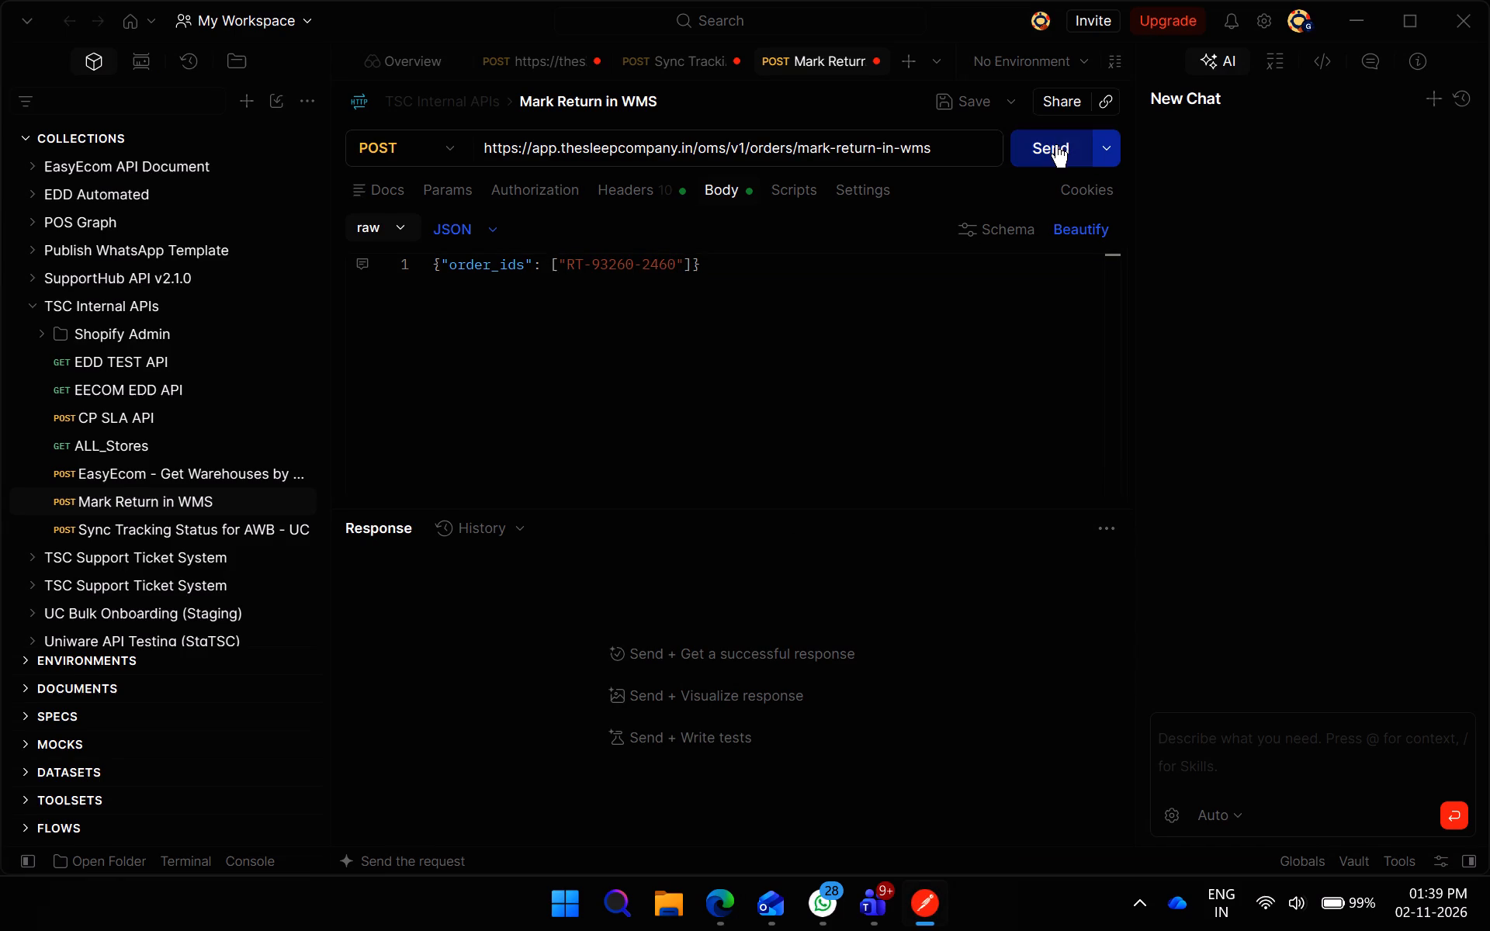
click(1056, 144)
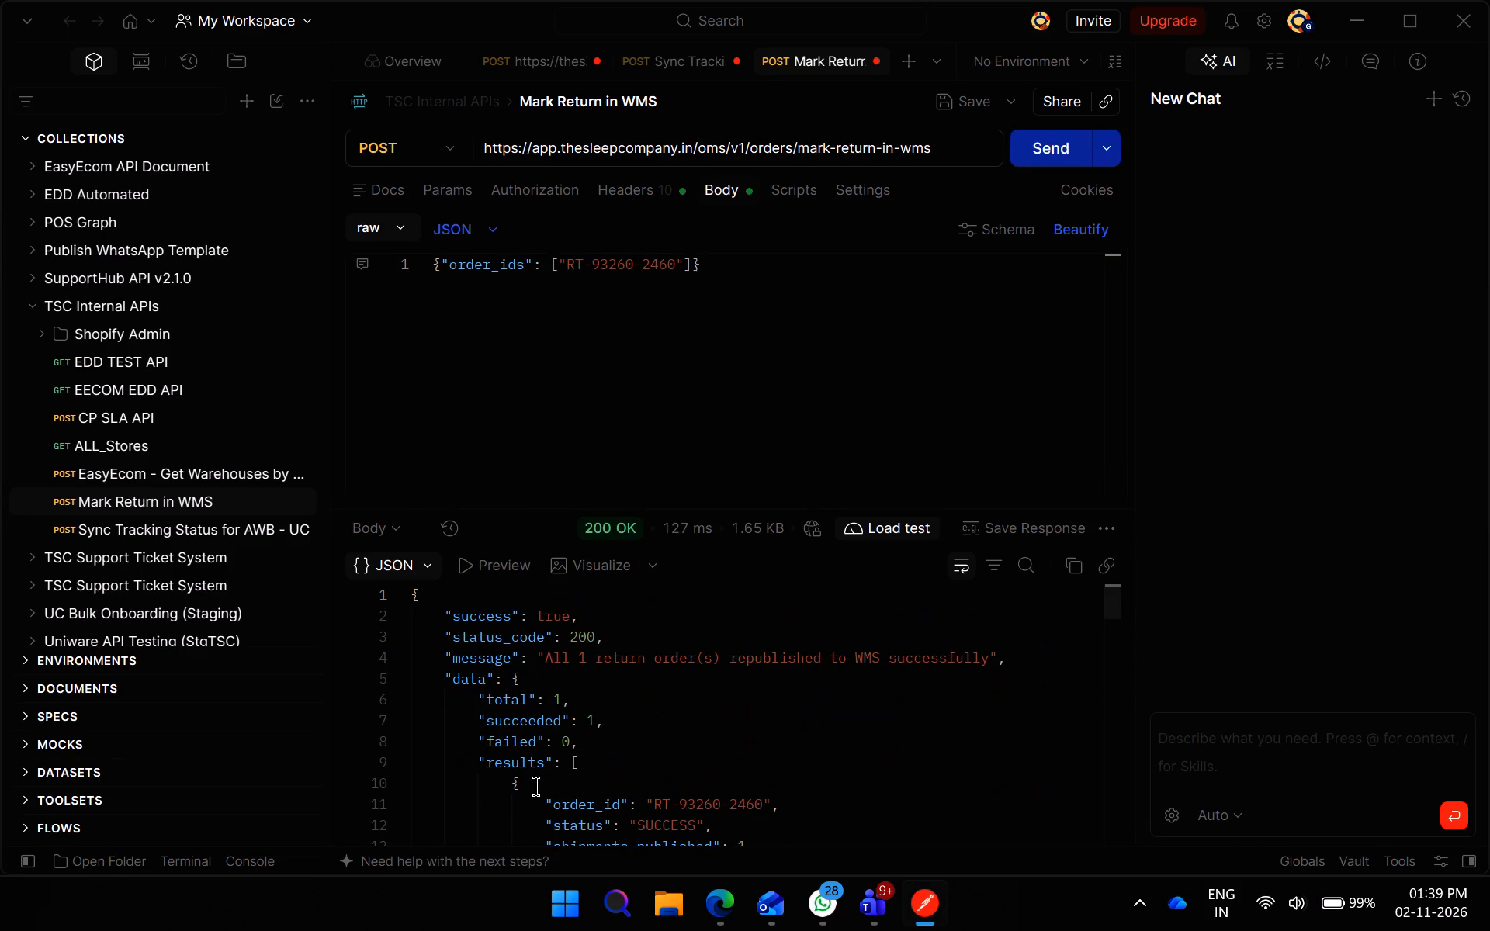
Switch back to Edge, reload the replacement request page and reopen the initiated return's full tracking history to check its latest events.
key(alt+Tab)
key(ctrl+shift+r)
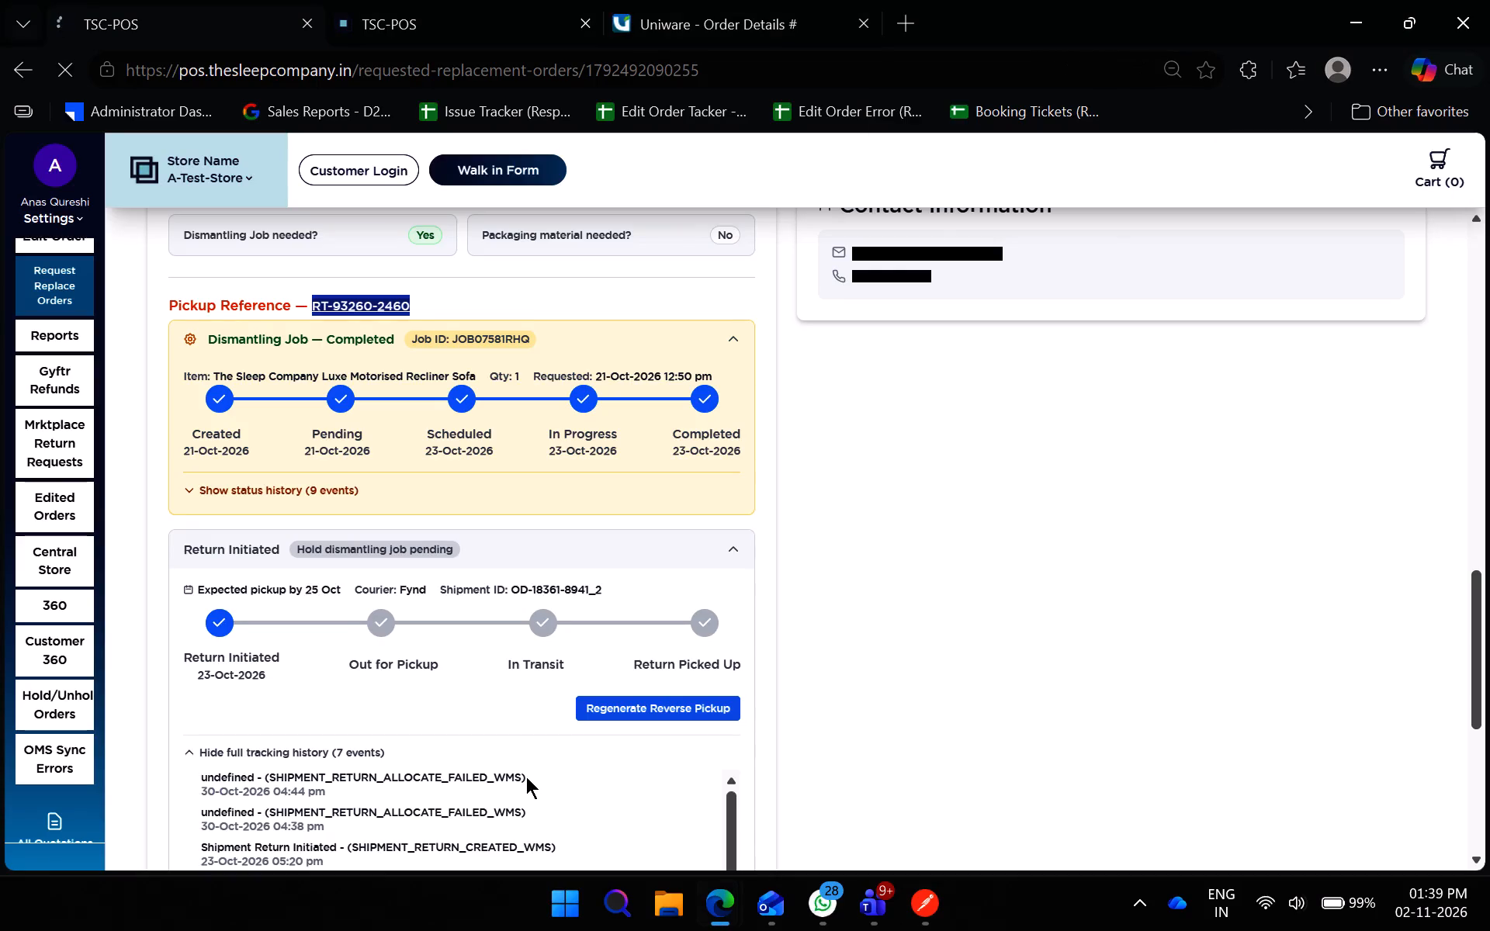
scroll(515, 764, down, 8)
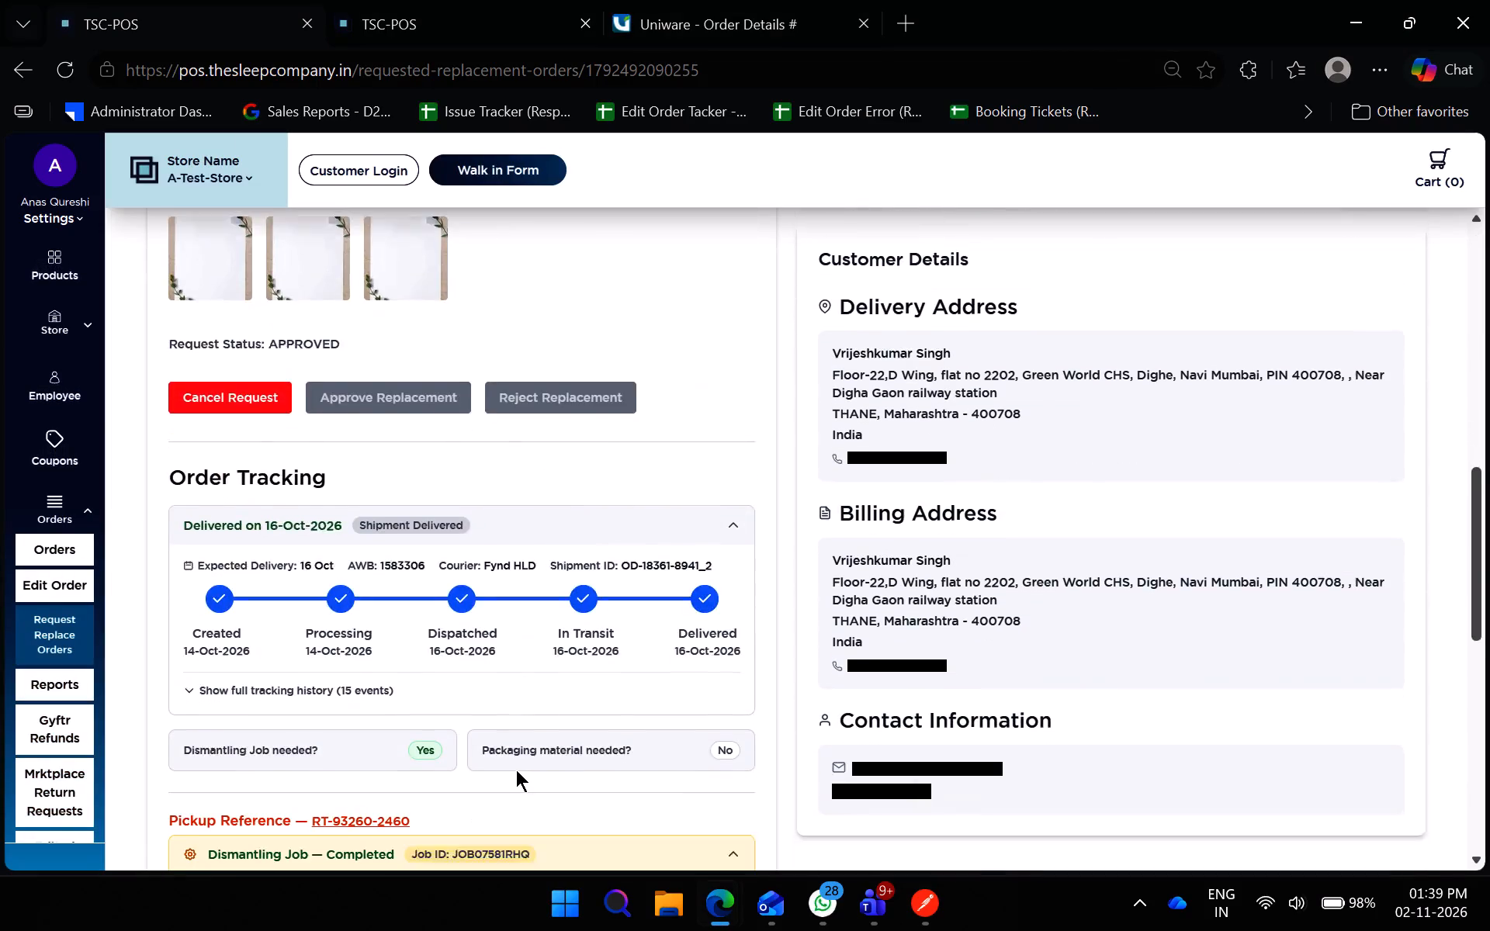
scroll(516, 774, down, 4)
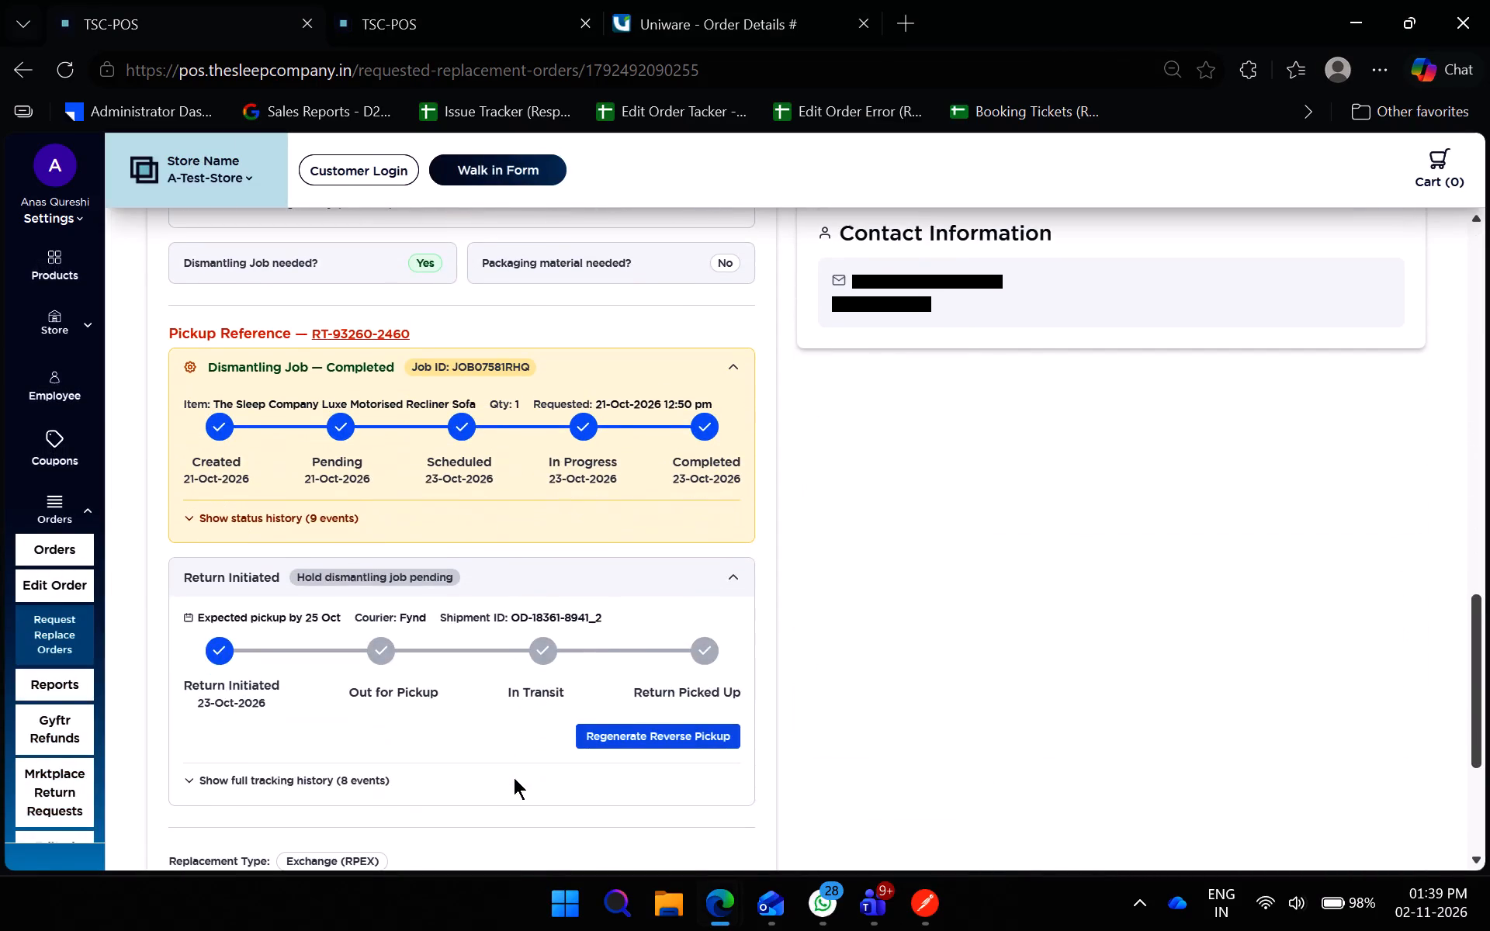
click(359, 782)
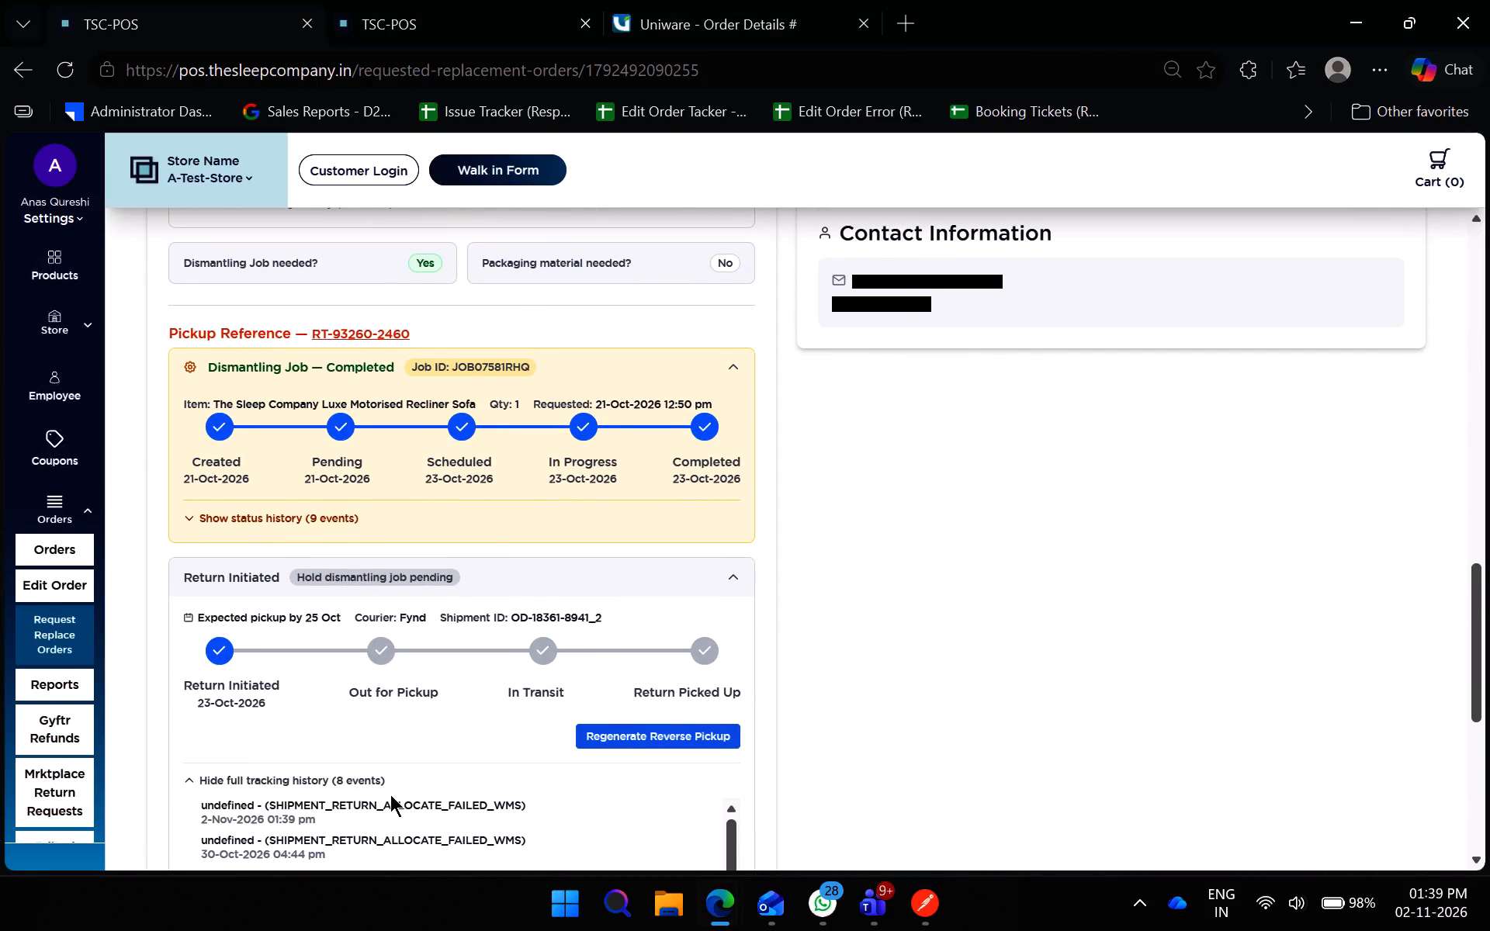
scroll(390, 794, down, 1)
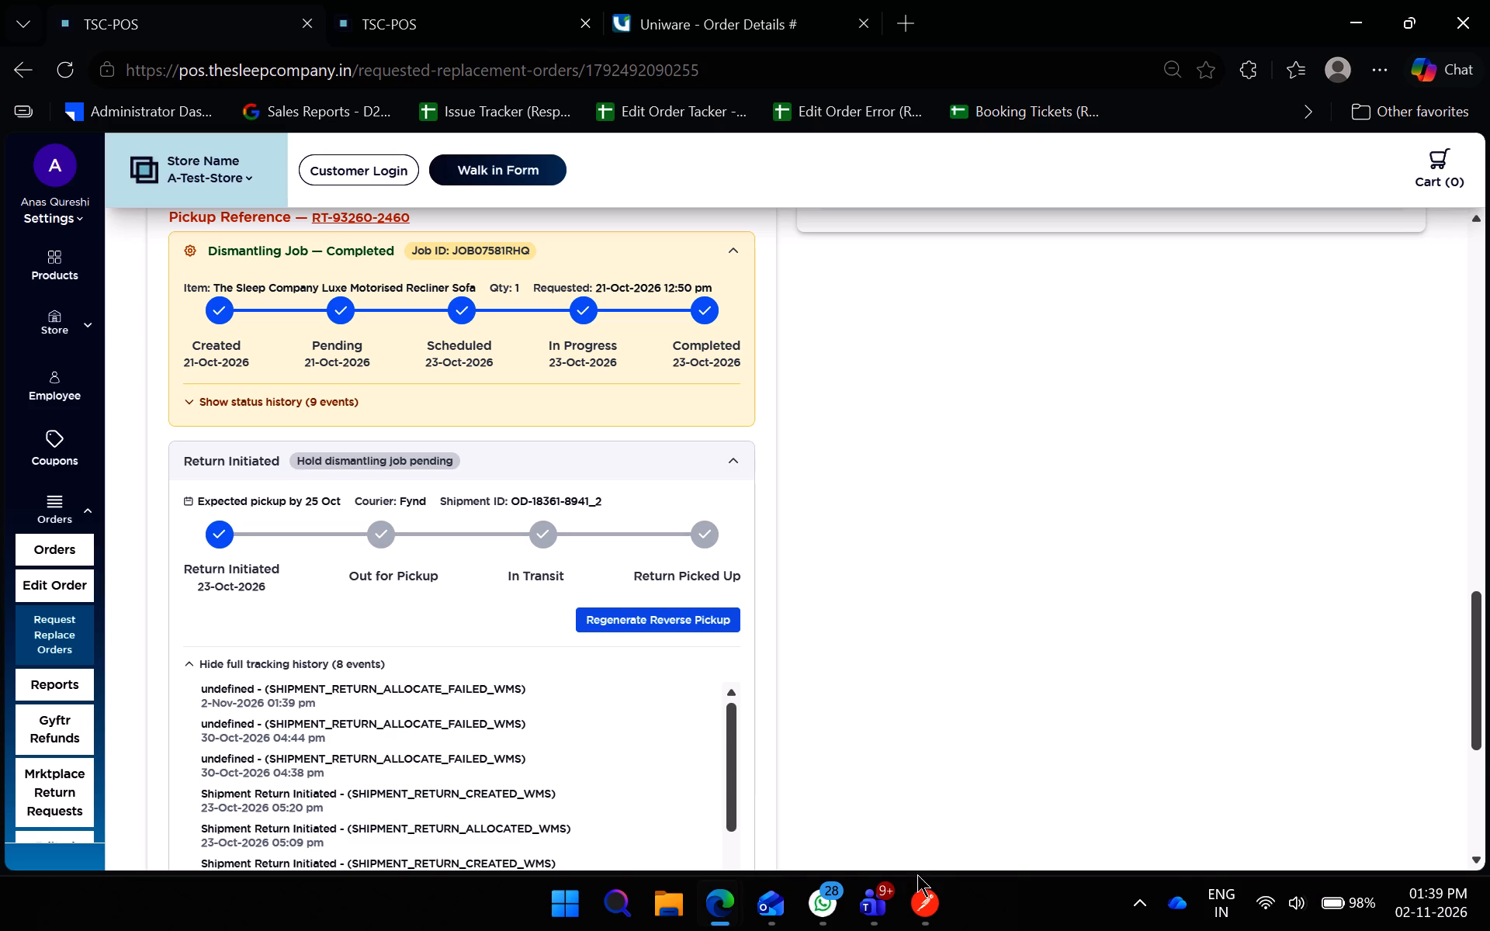
click(927, 911)
scroll(882, 807, down, 3)
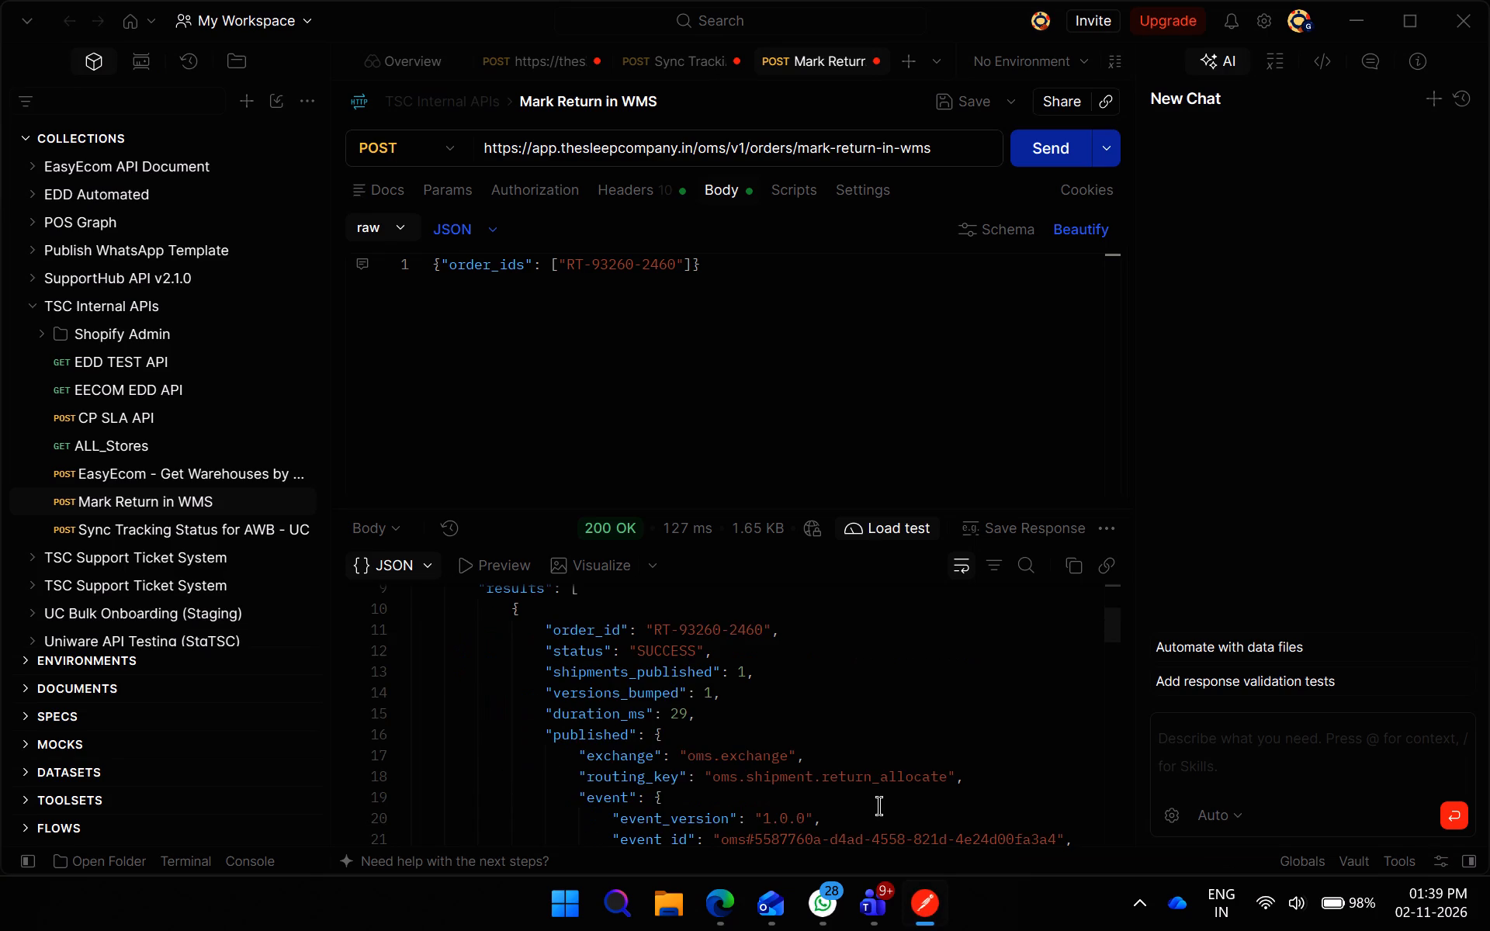
scroll(876, 805, down, 1)
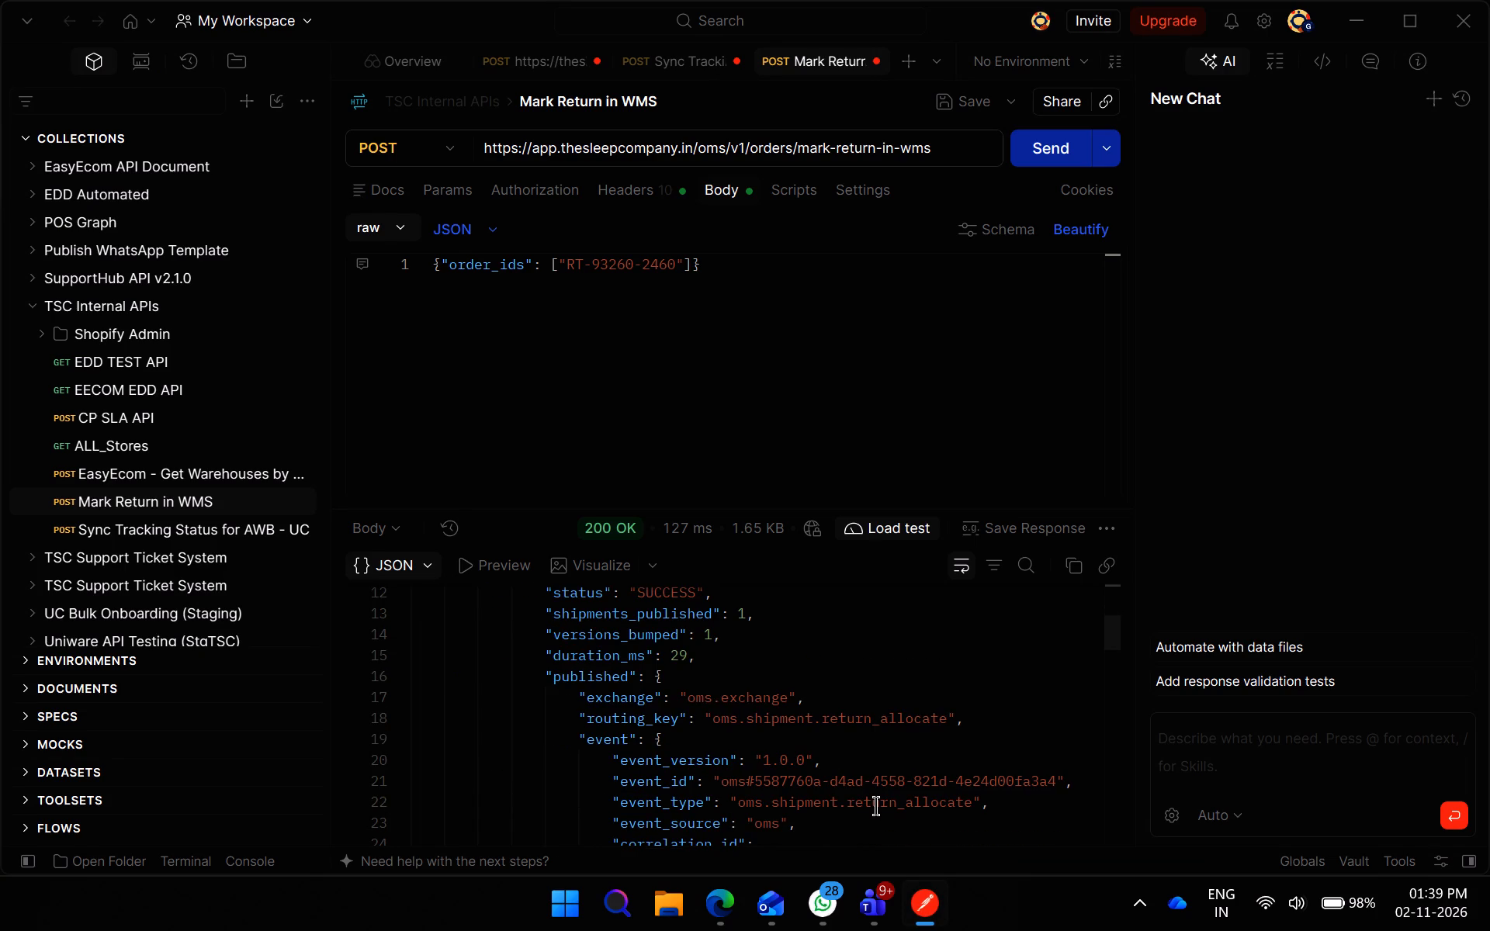
scroll(865, 809, down, 1)
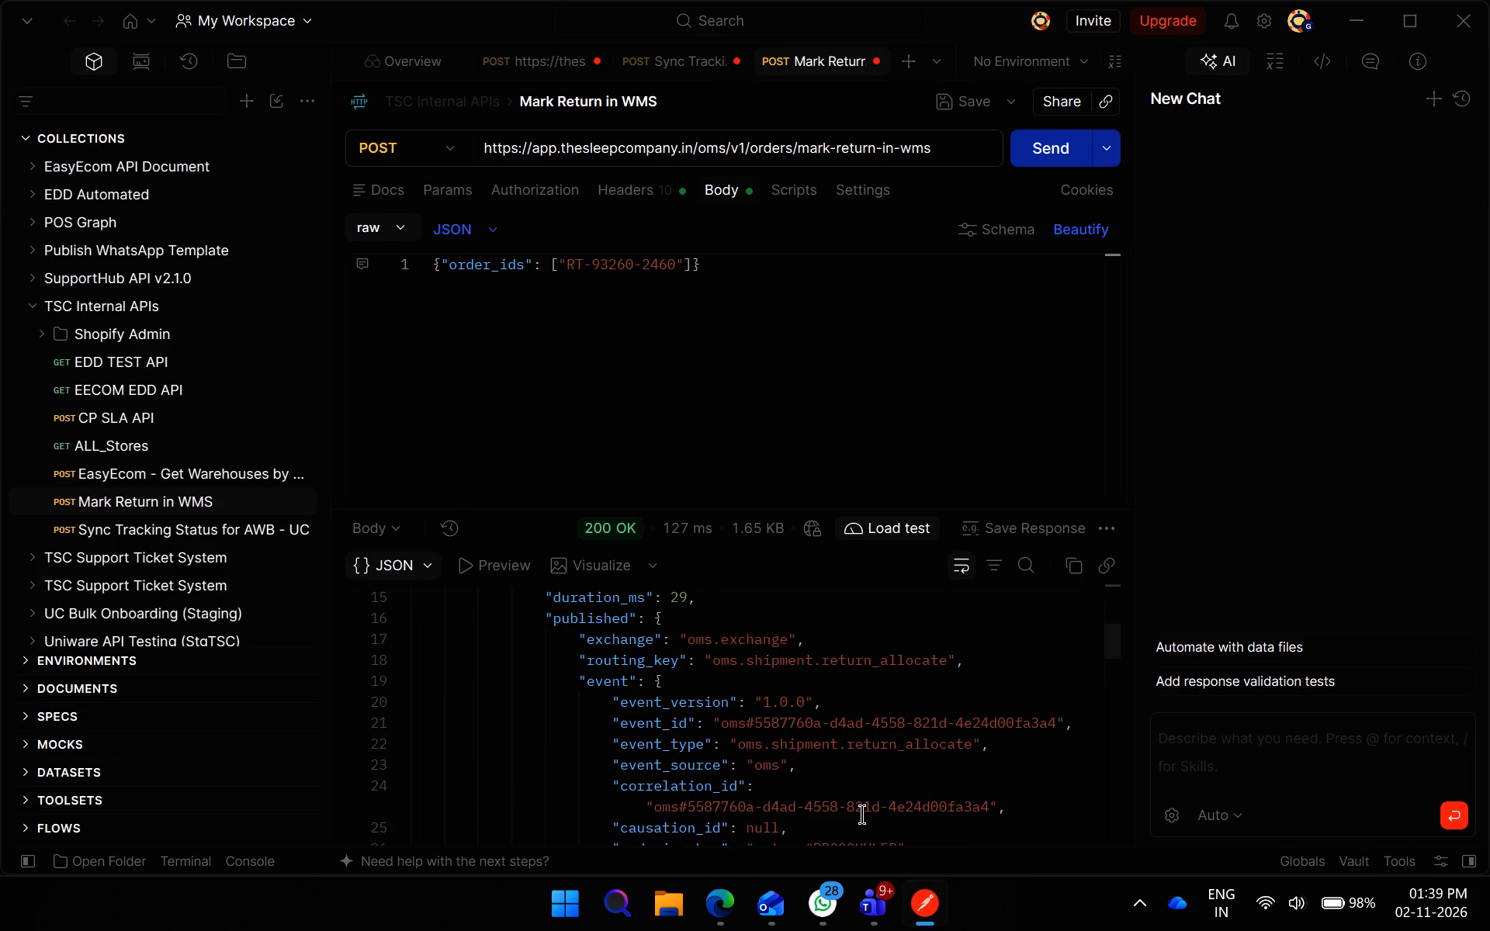
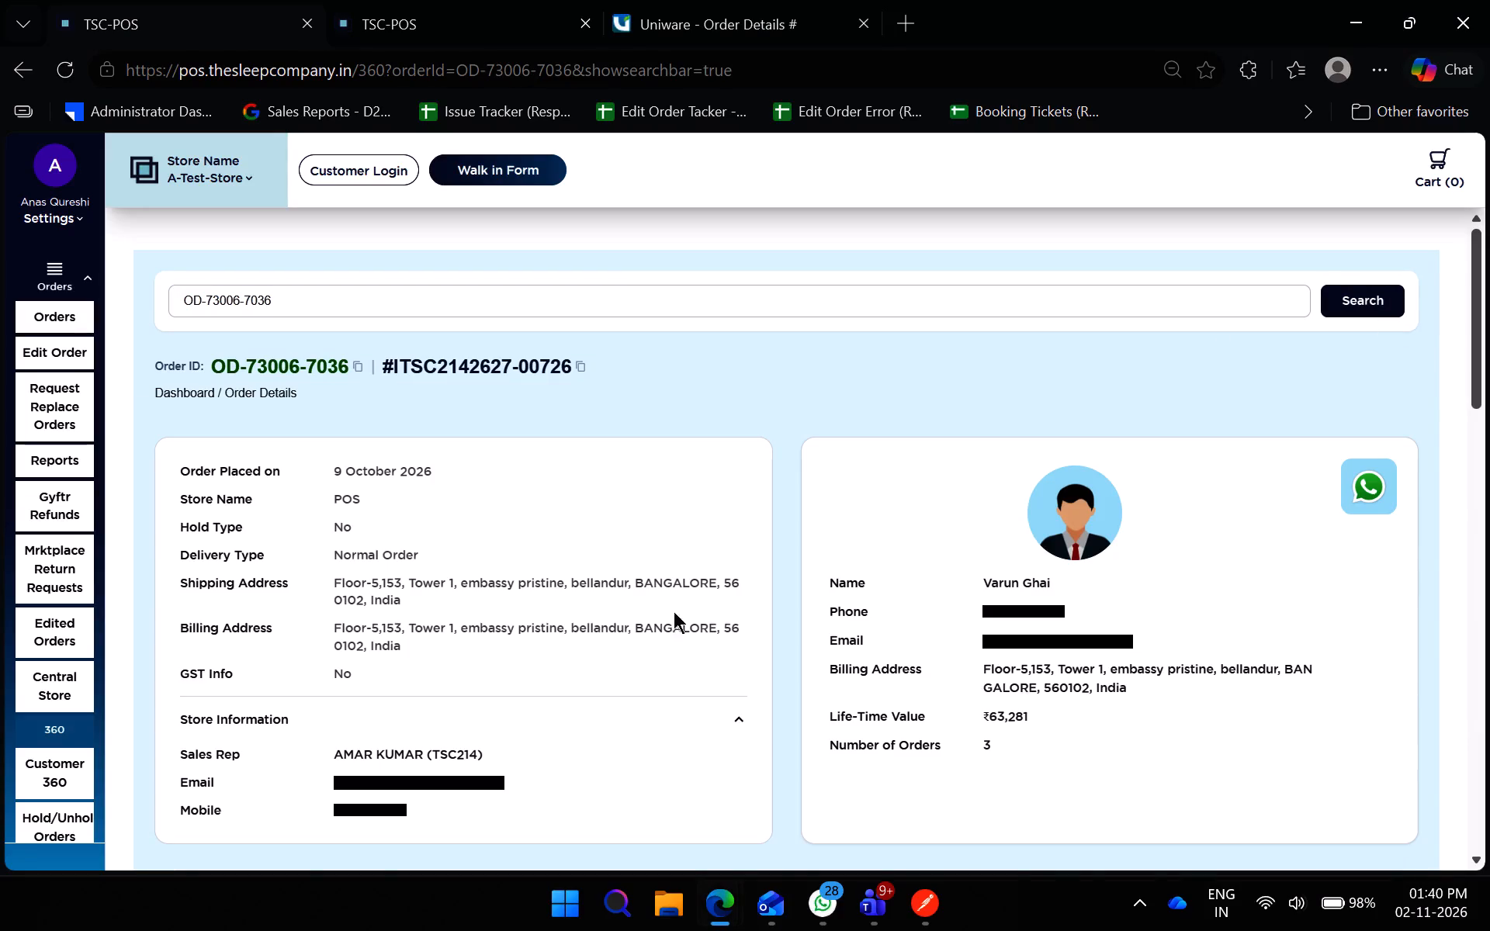
Open the list of all replacement order requests and get its Order ID search ready for entry.
click(76, 406)
ctrl+click(452, 316)
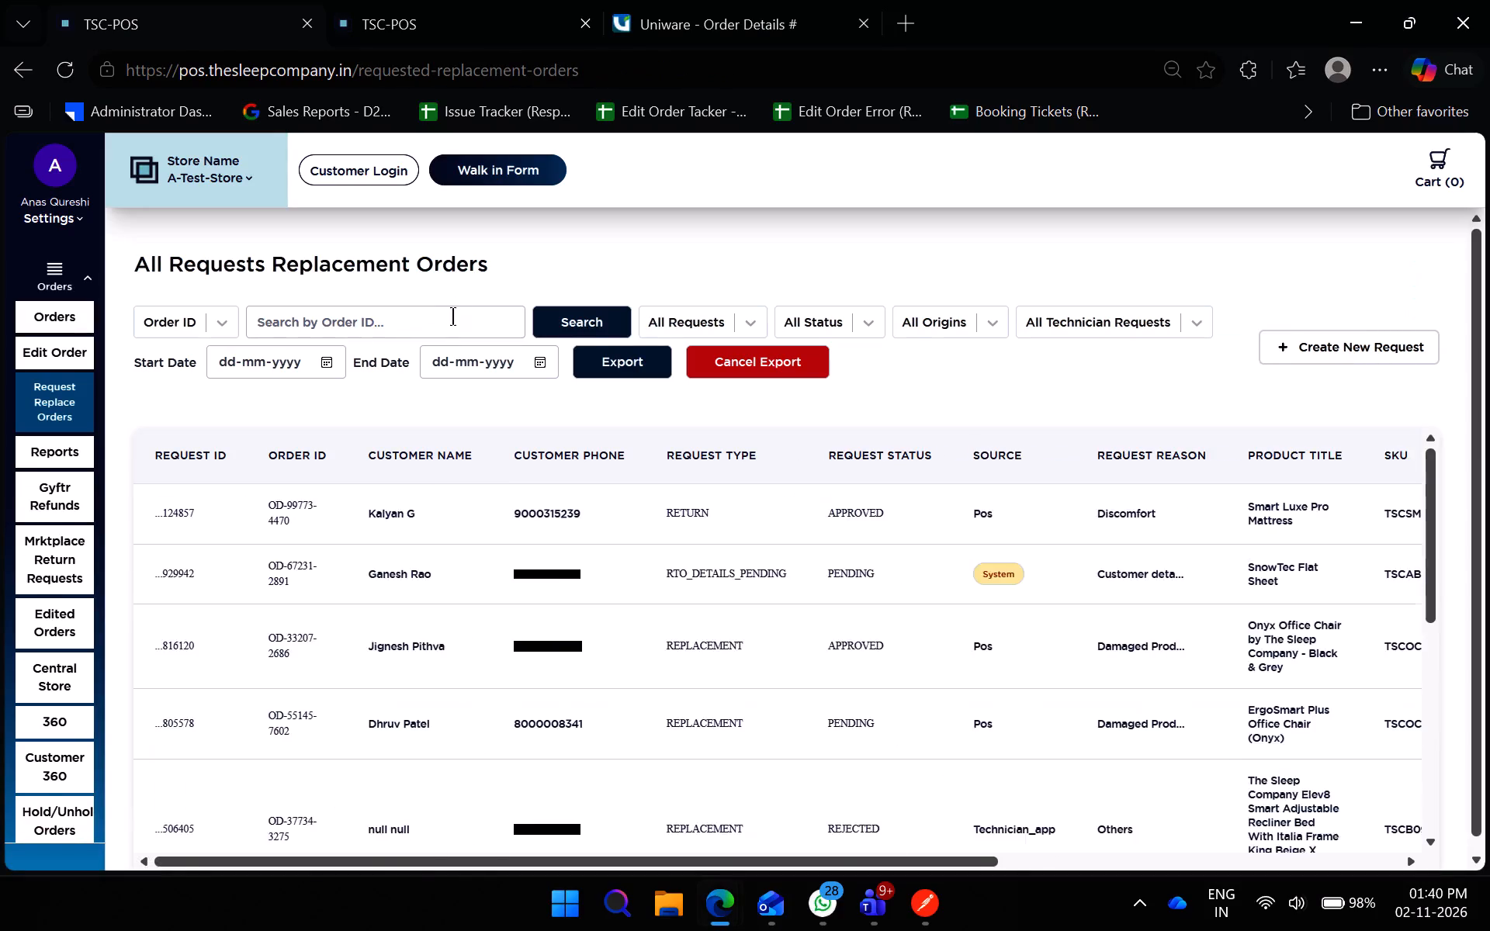
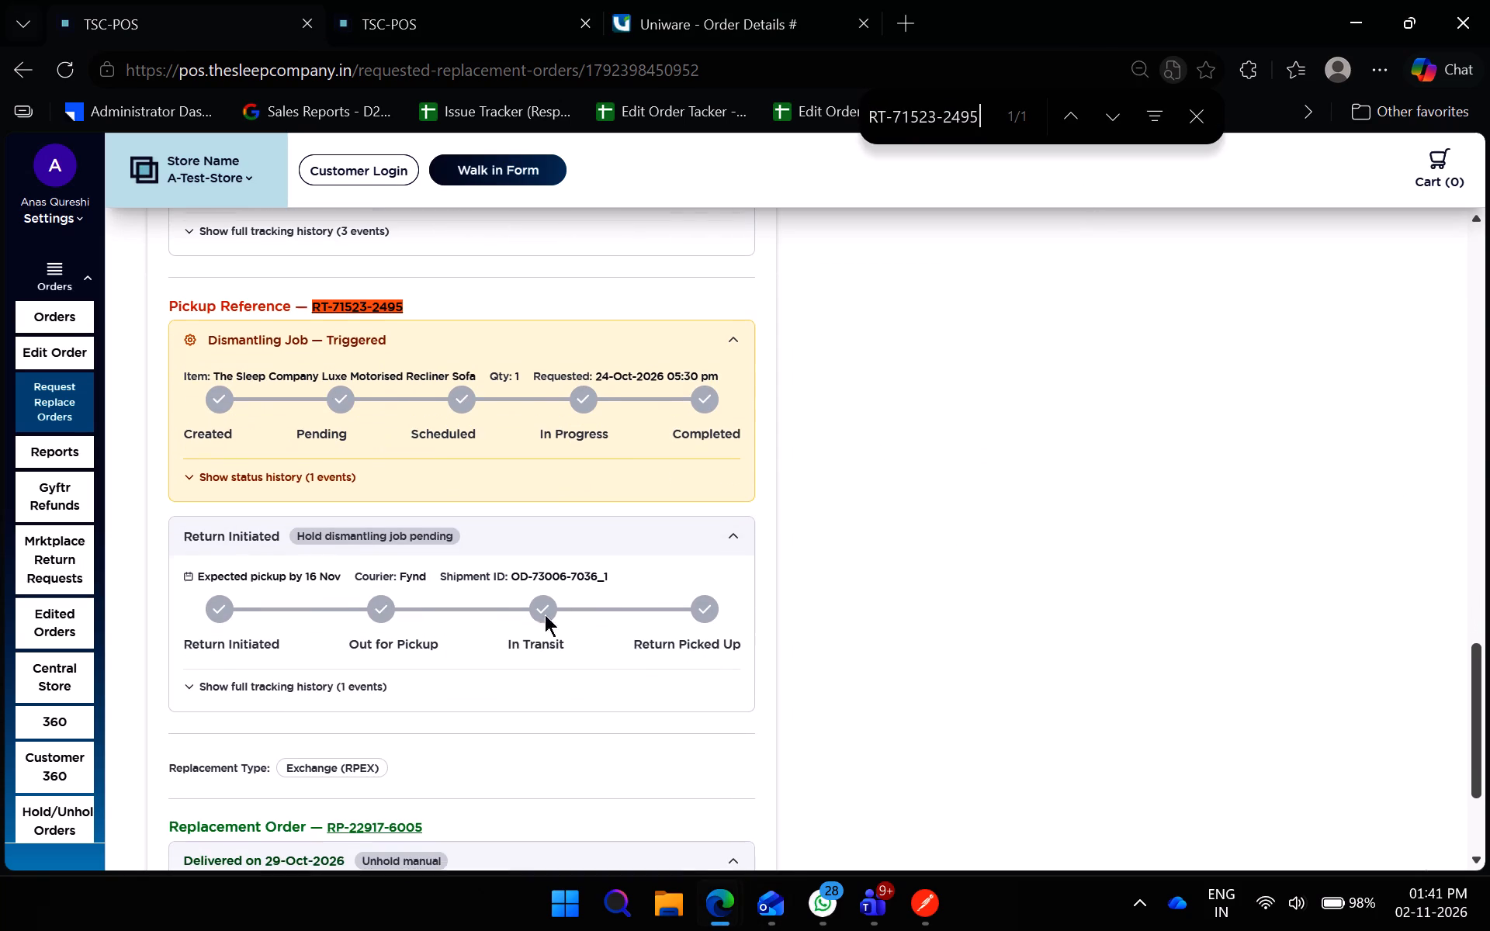
click(308, 473)
scroll(368, 553, down, 1)
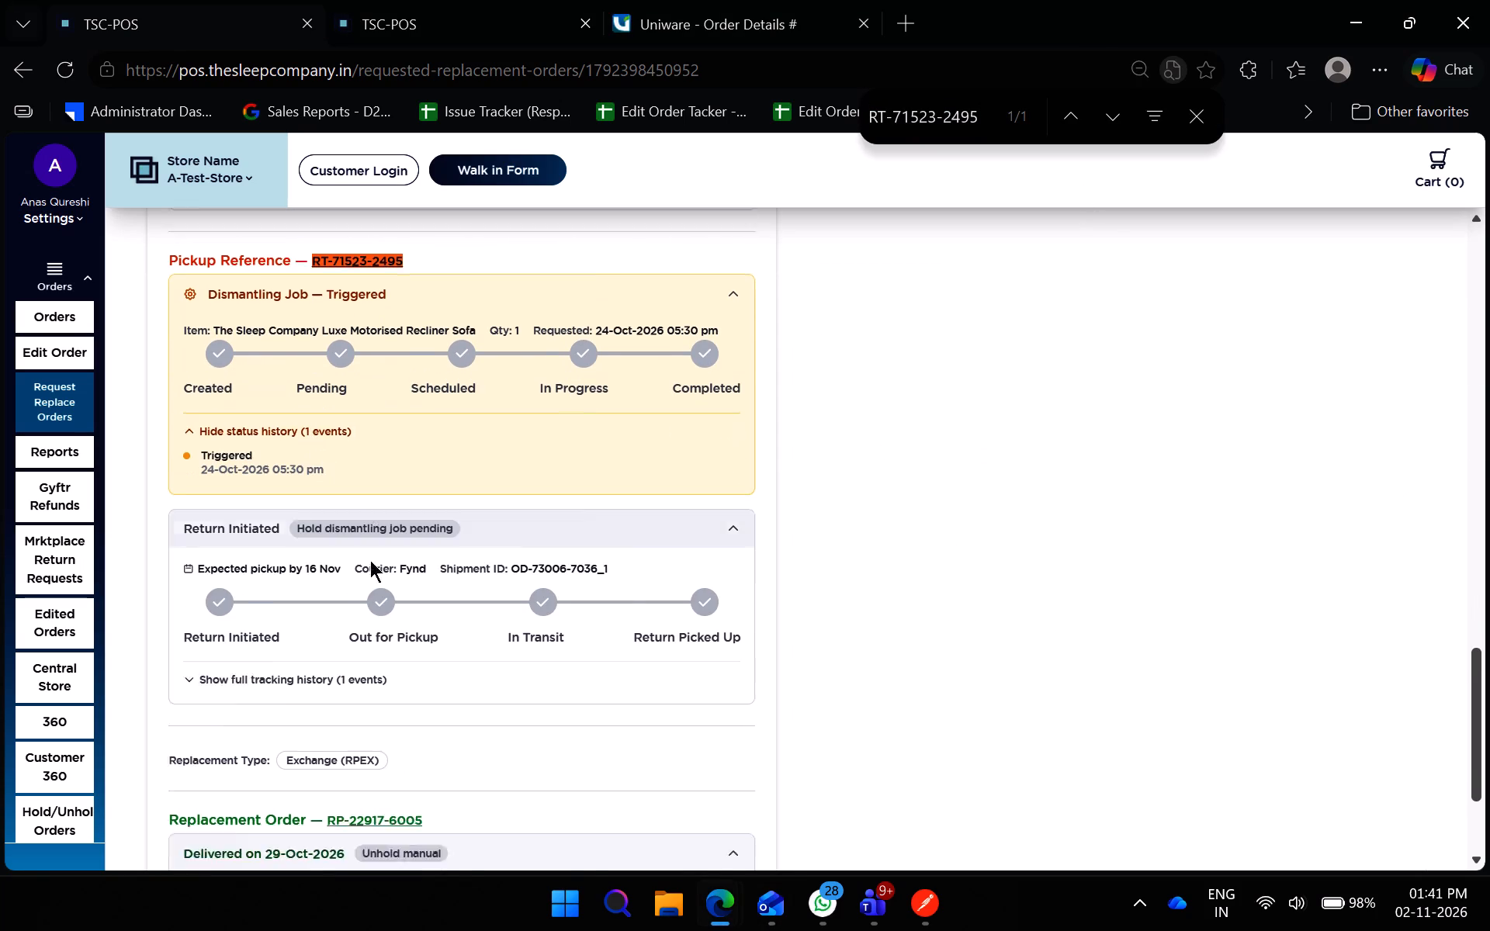
click(317, 609)
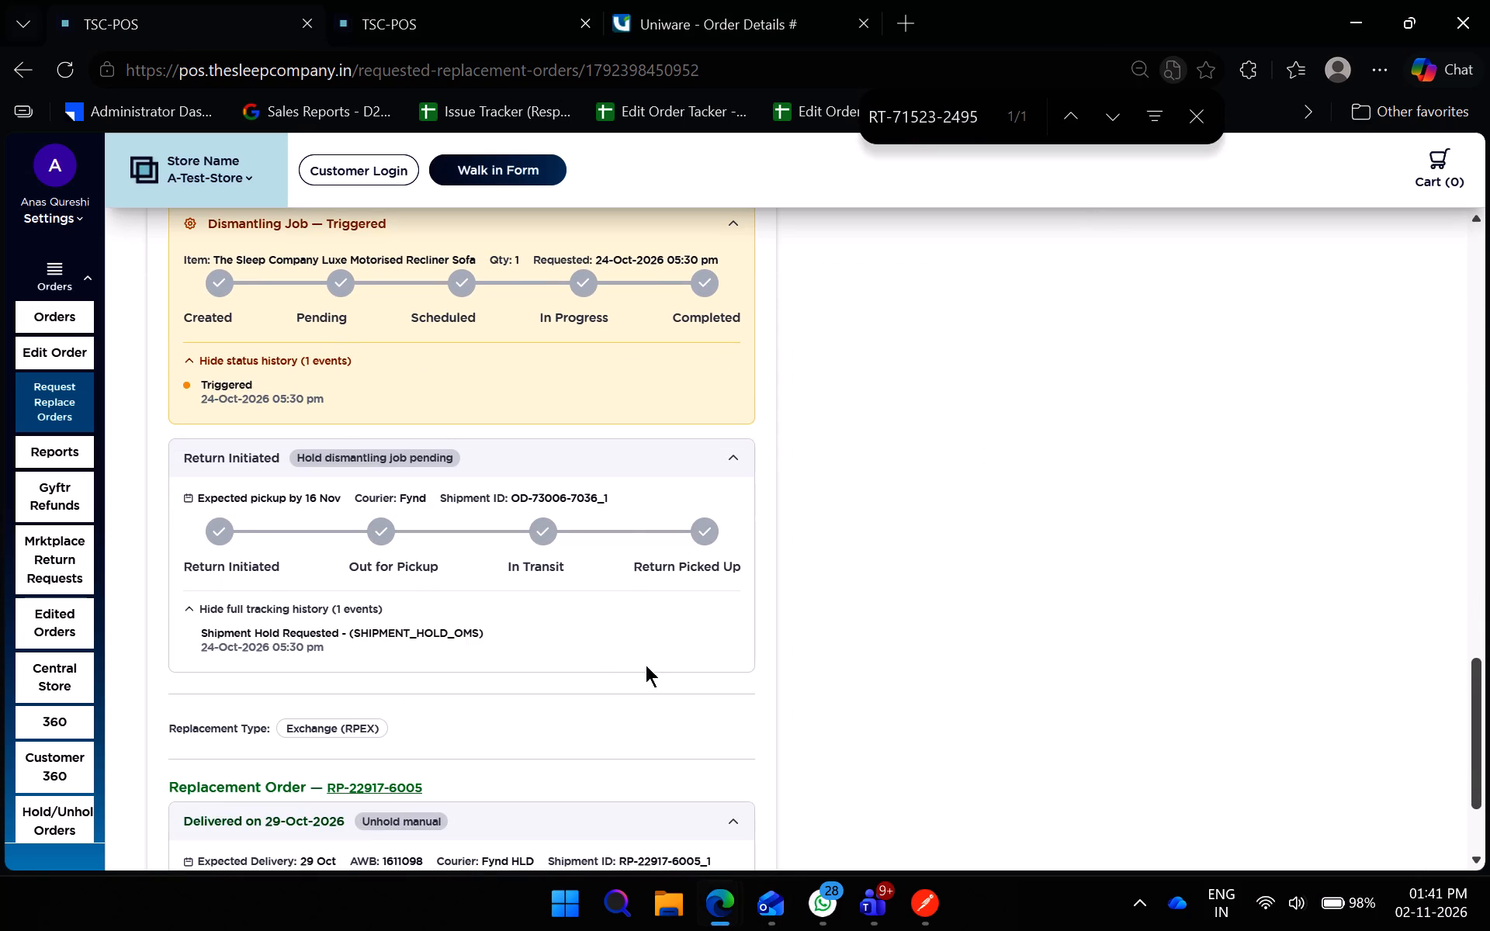
scroll(474, 394, up, 1)
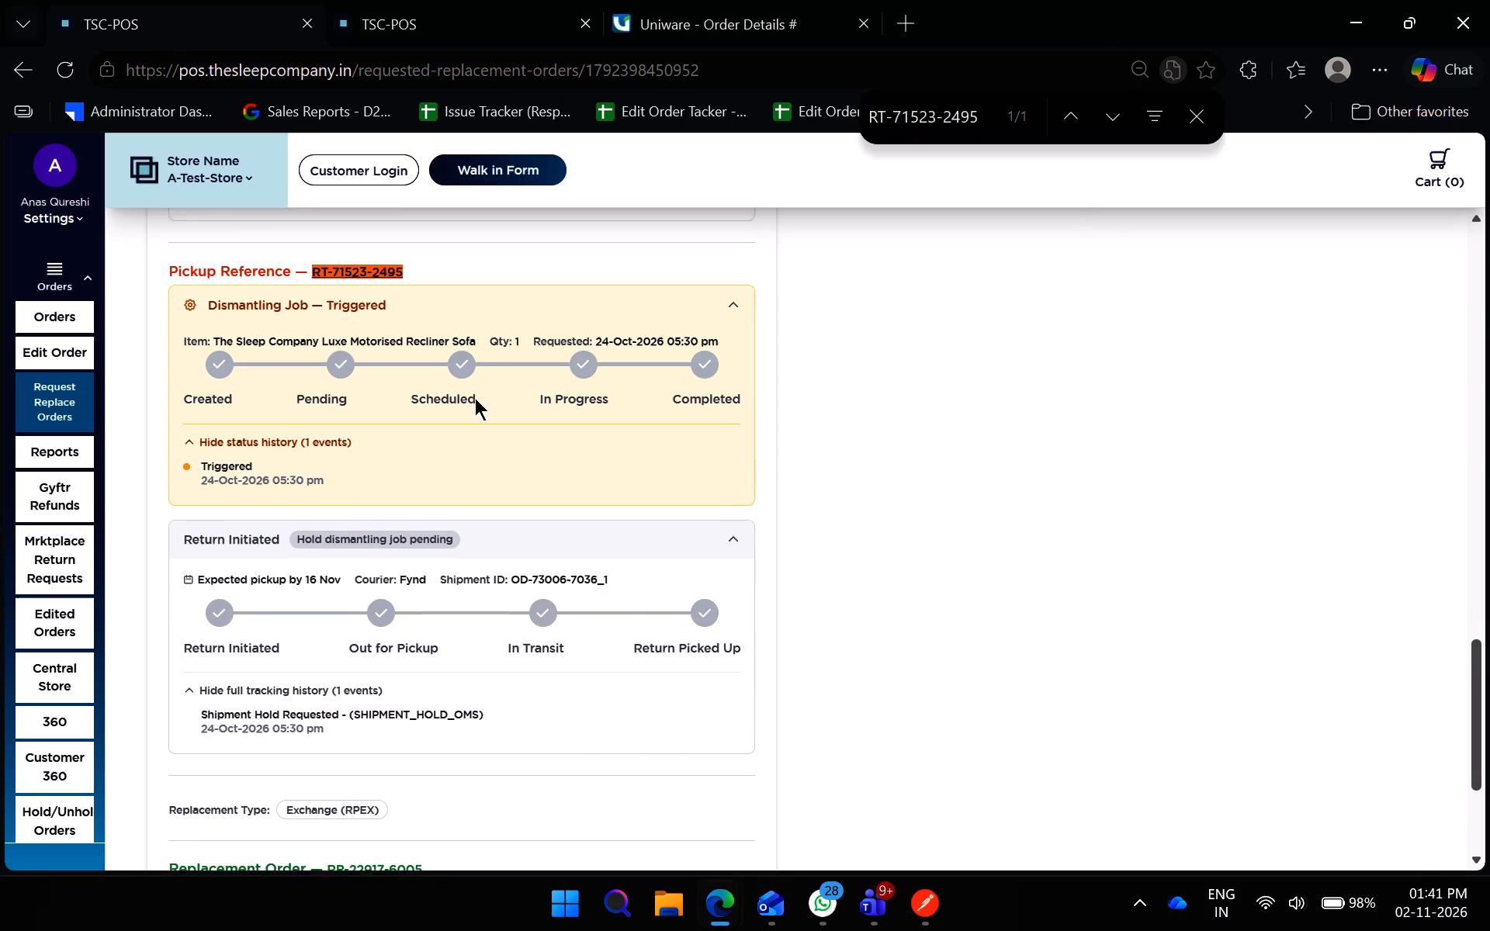
click(421, 306)
drag(419, 306, 312, 304)
key(ctrl+c)
key(ctrl+c)
key(ctrl+c)
key(ctrl+c)
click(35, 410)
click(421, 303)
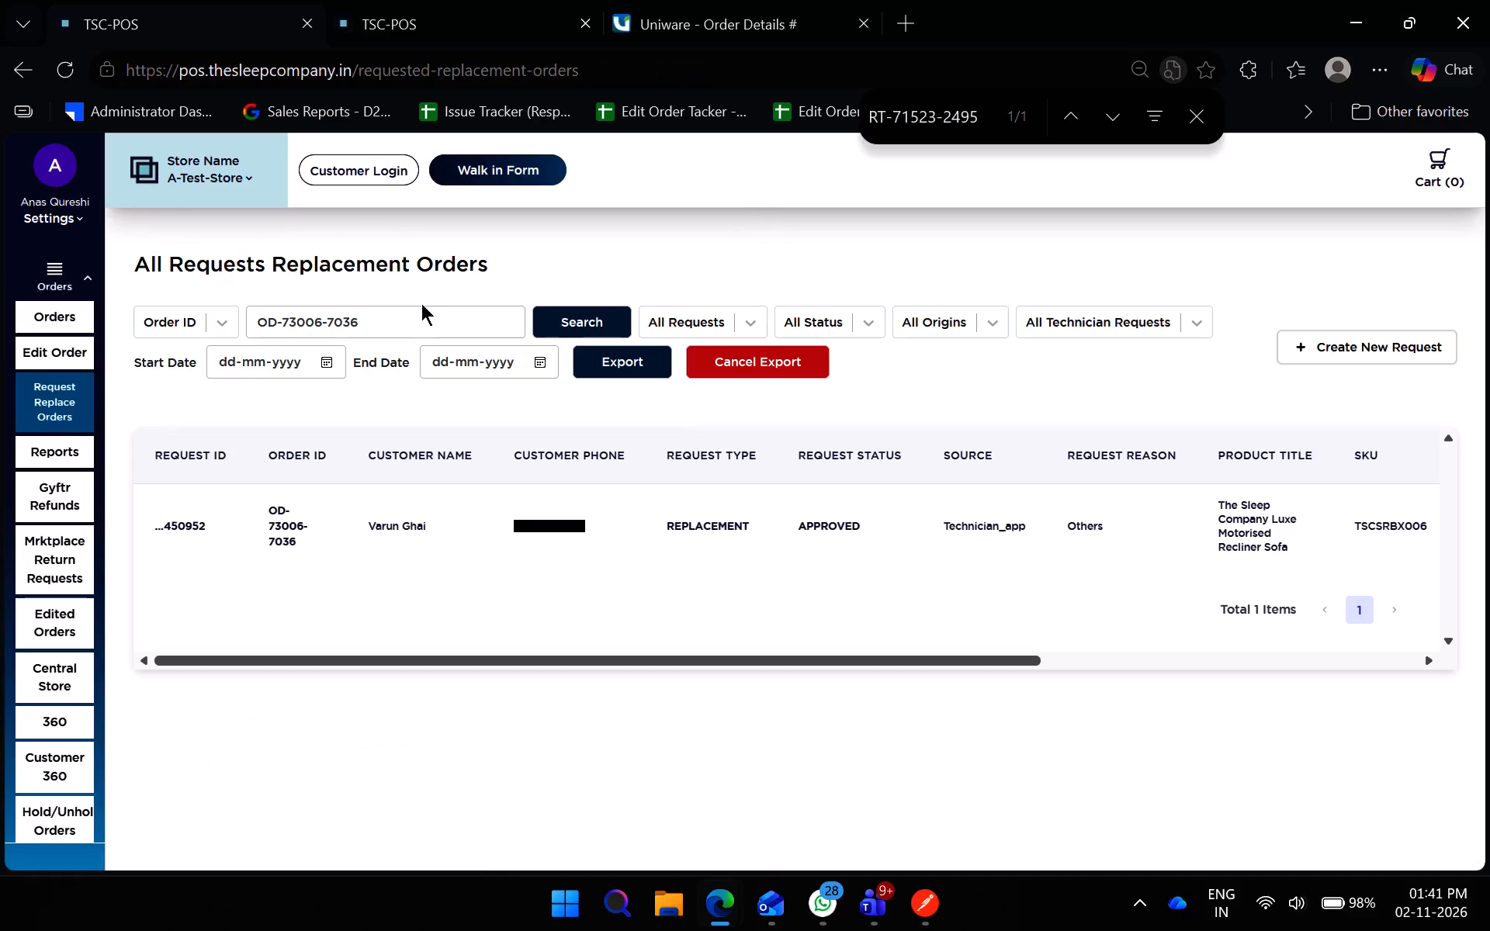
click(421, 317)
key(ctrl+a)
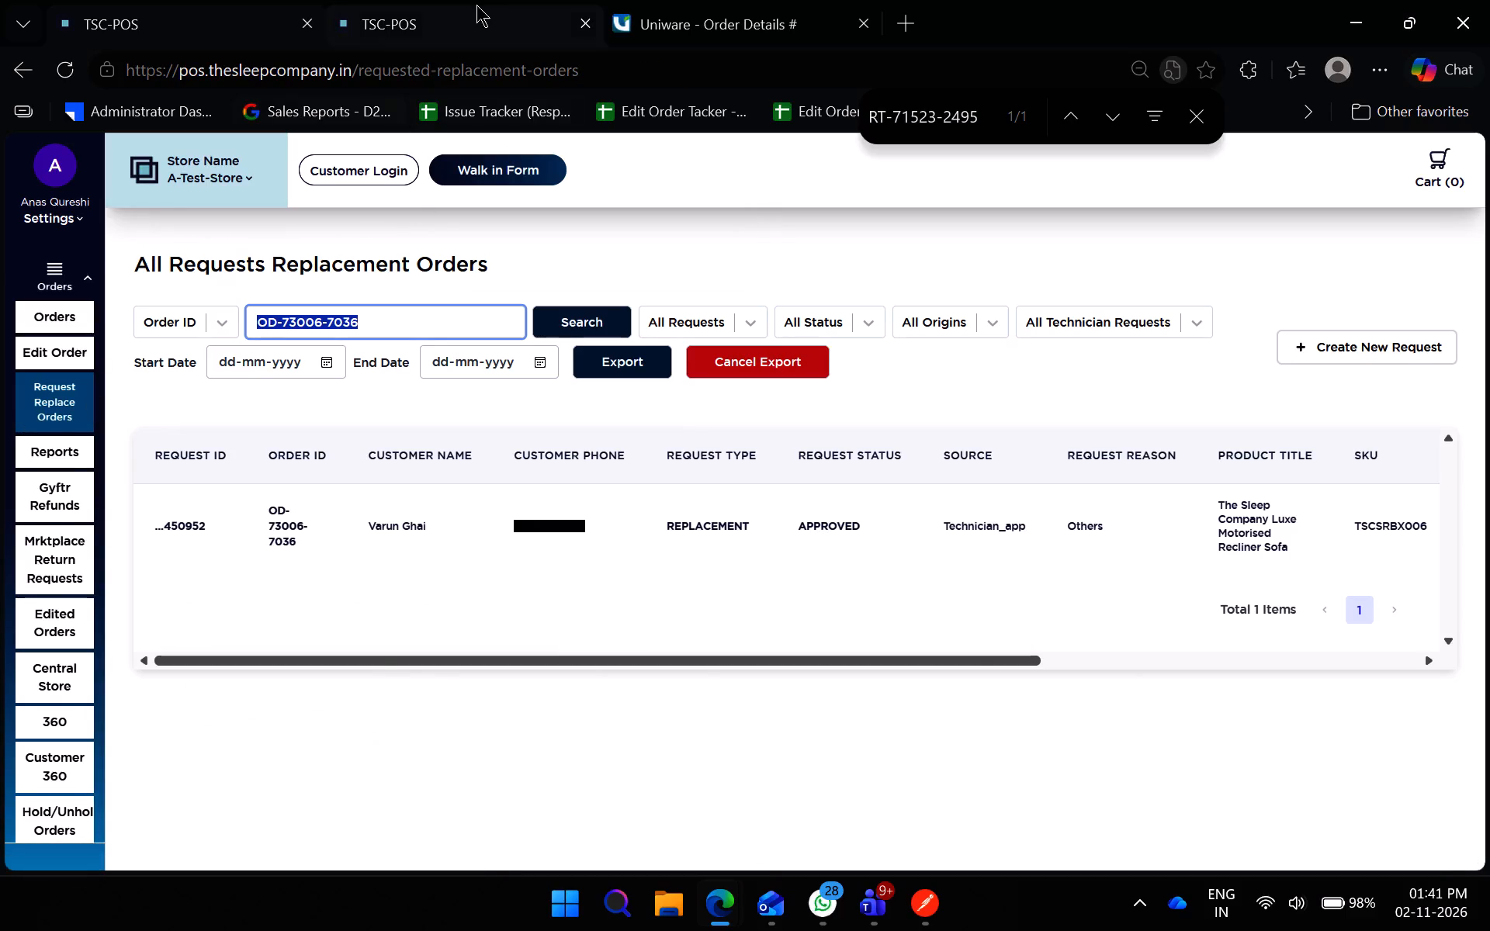
click(481, 0)
click(449, 313)
key(ctrl+v)
key(ctrl+a)
key(ctrl+b)
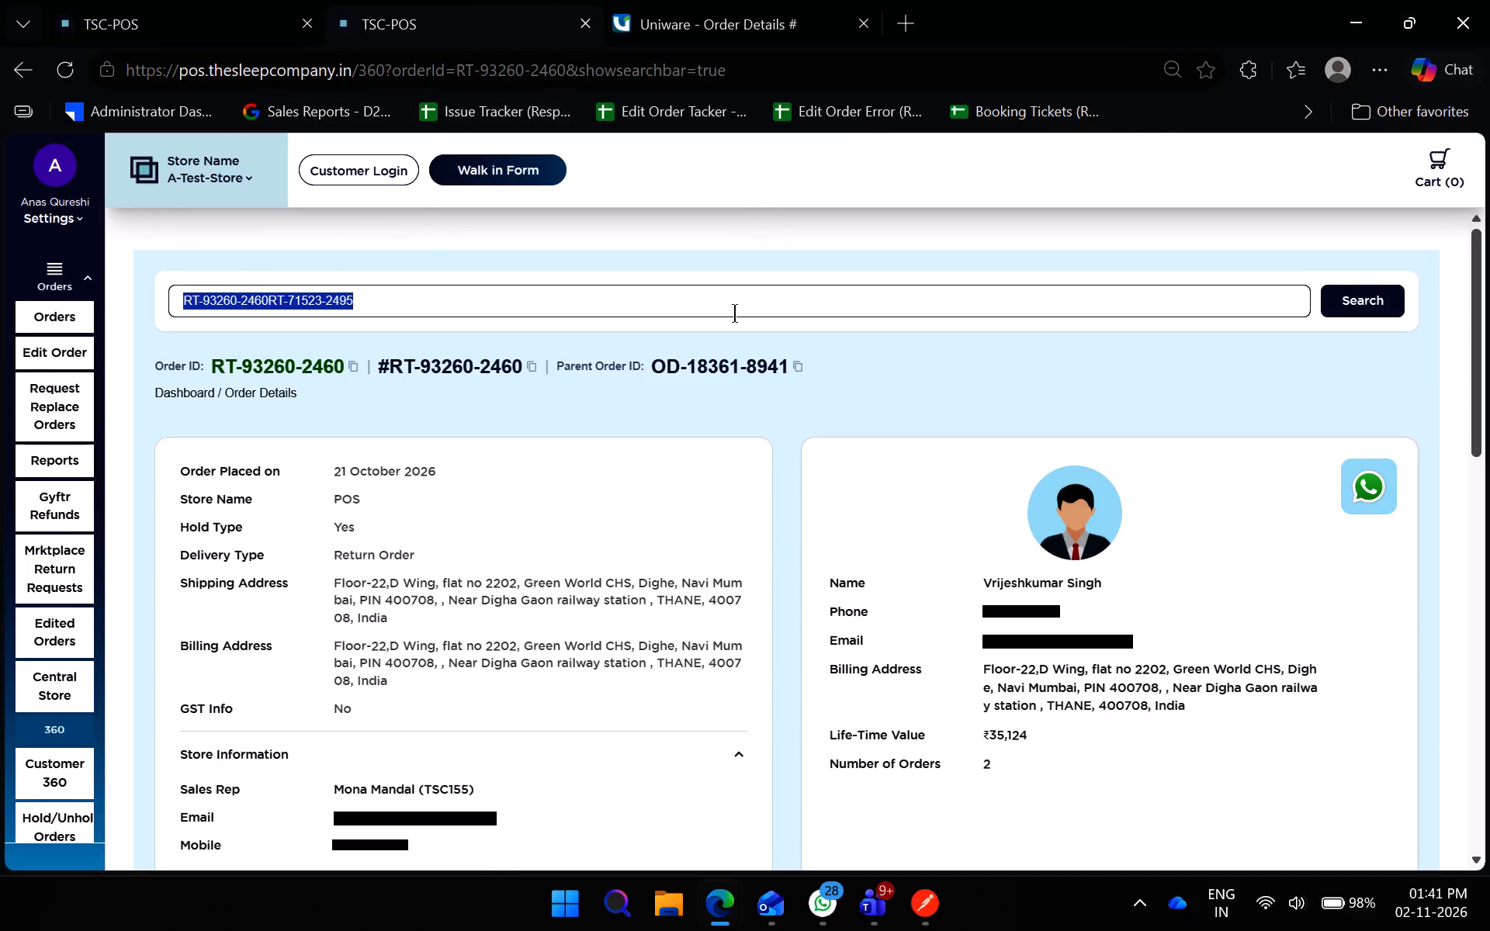
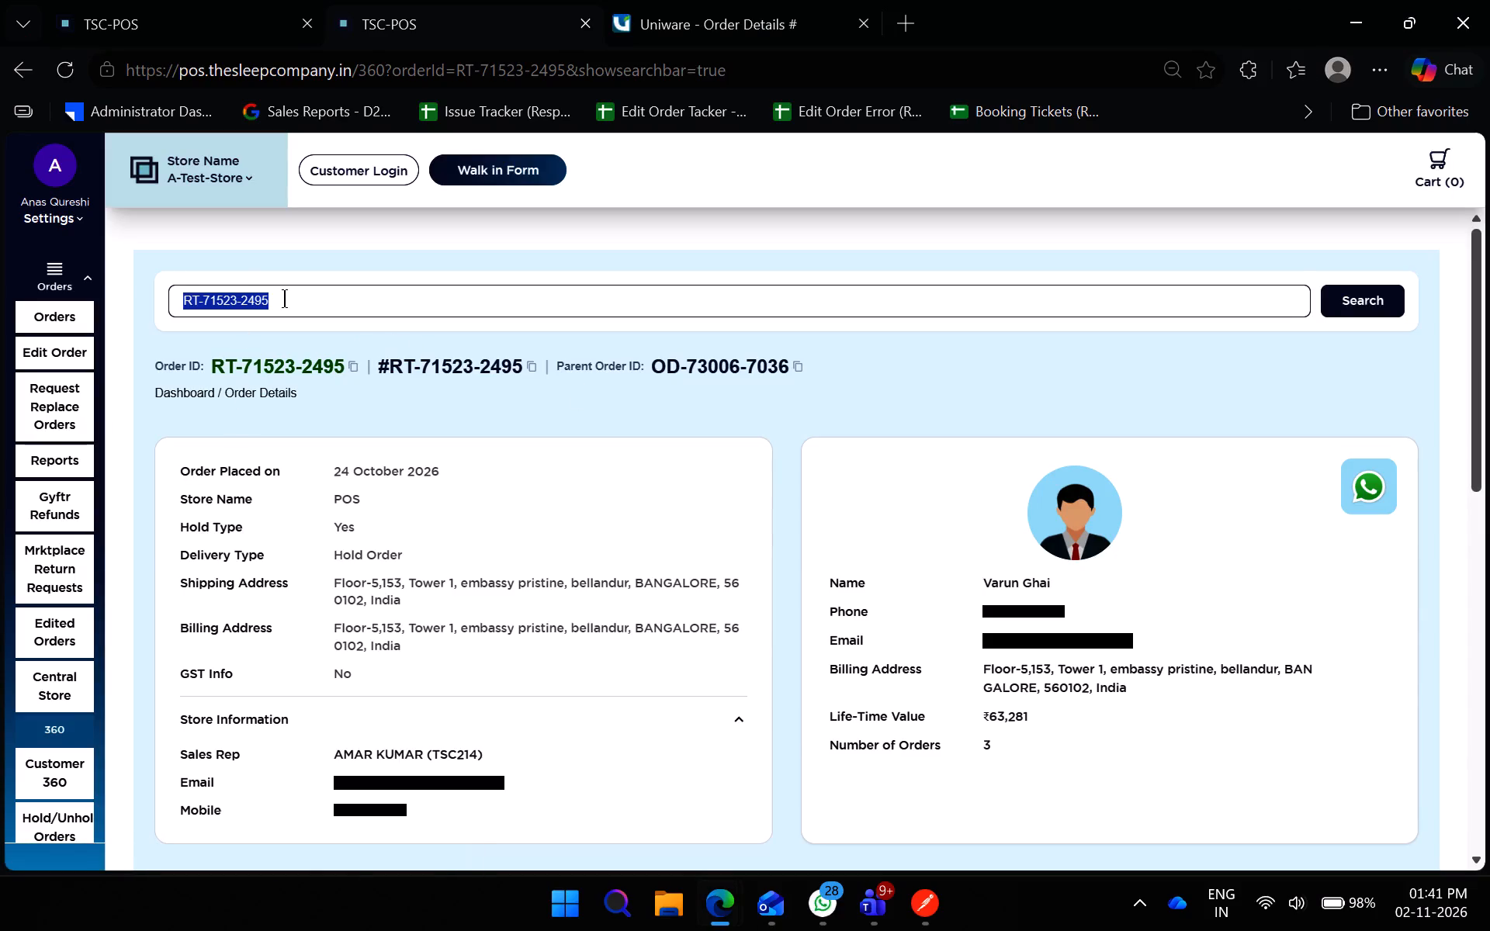
key(ctrl+v)
key(Return)
scroll(403, 507, down, 1)
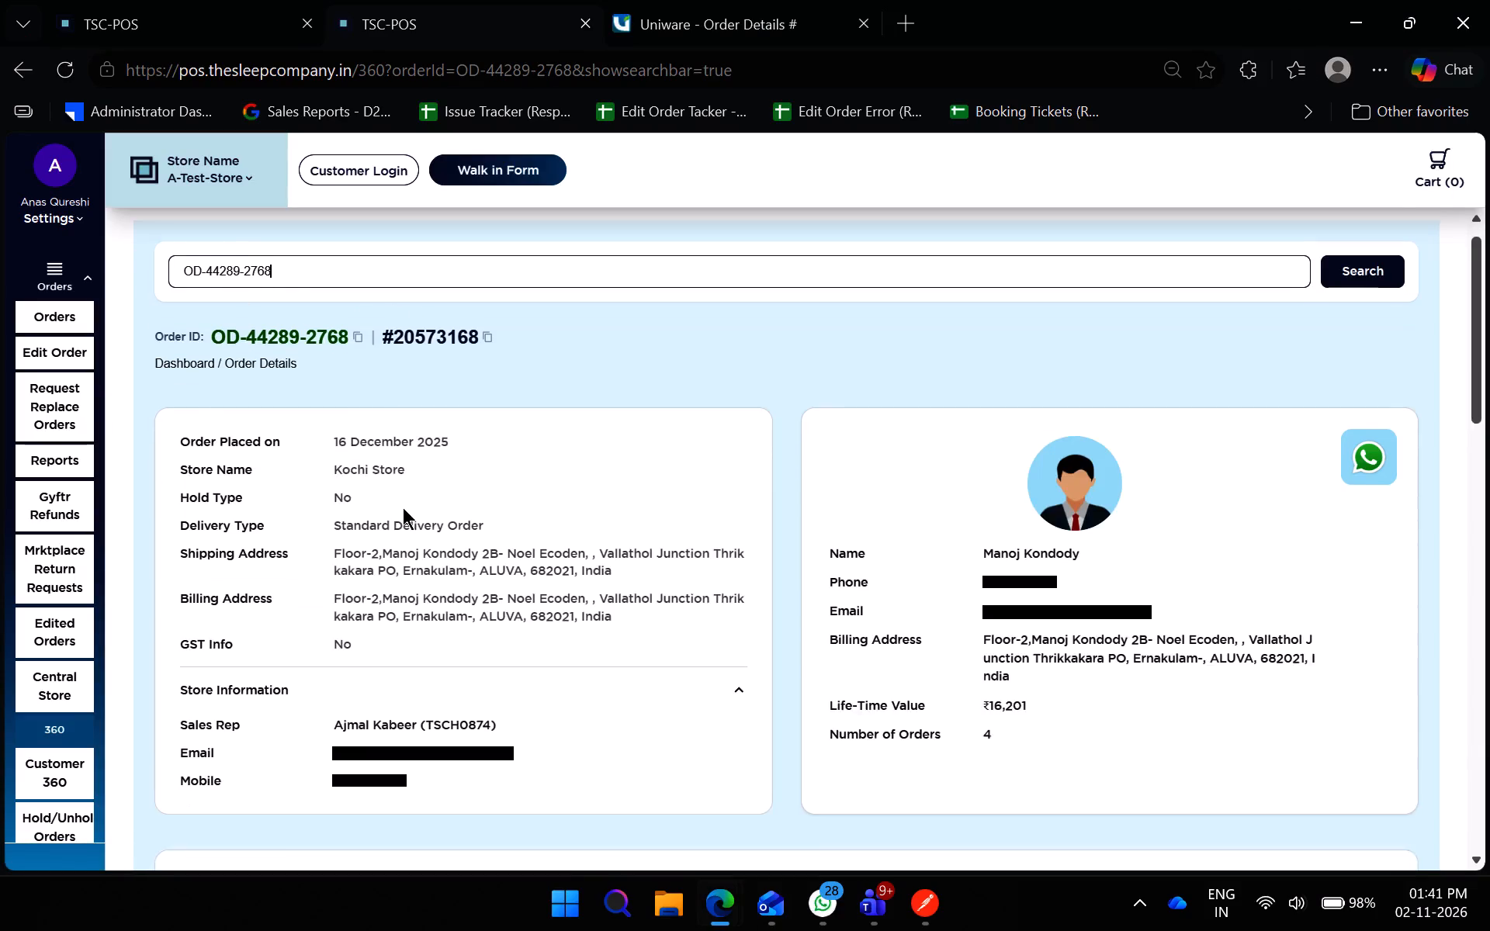
click(47, 399)
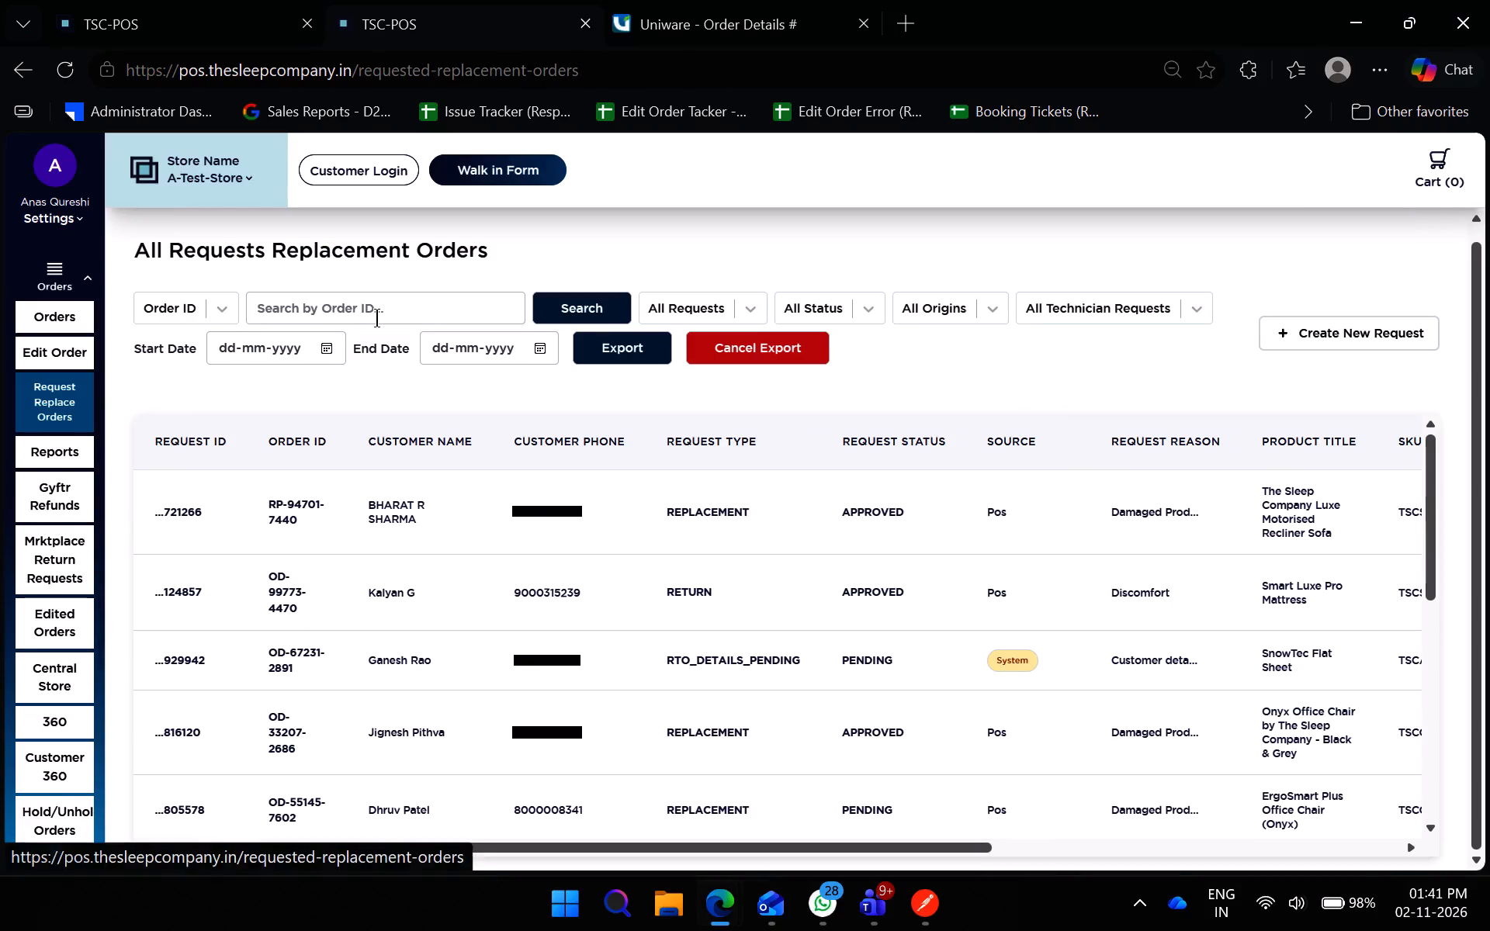
click(380, 314)
key(ctrl+v)
click(603, 317)
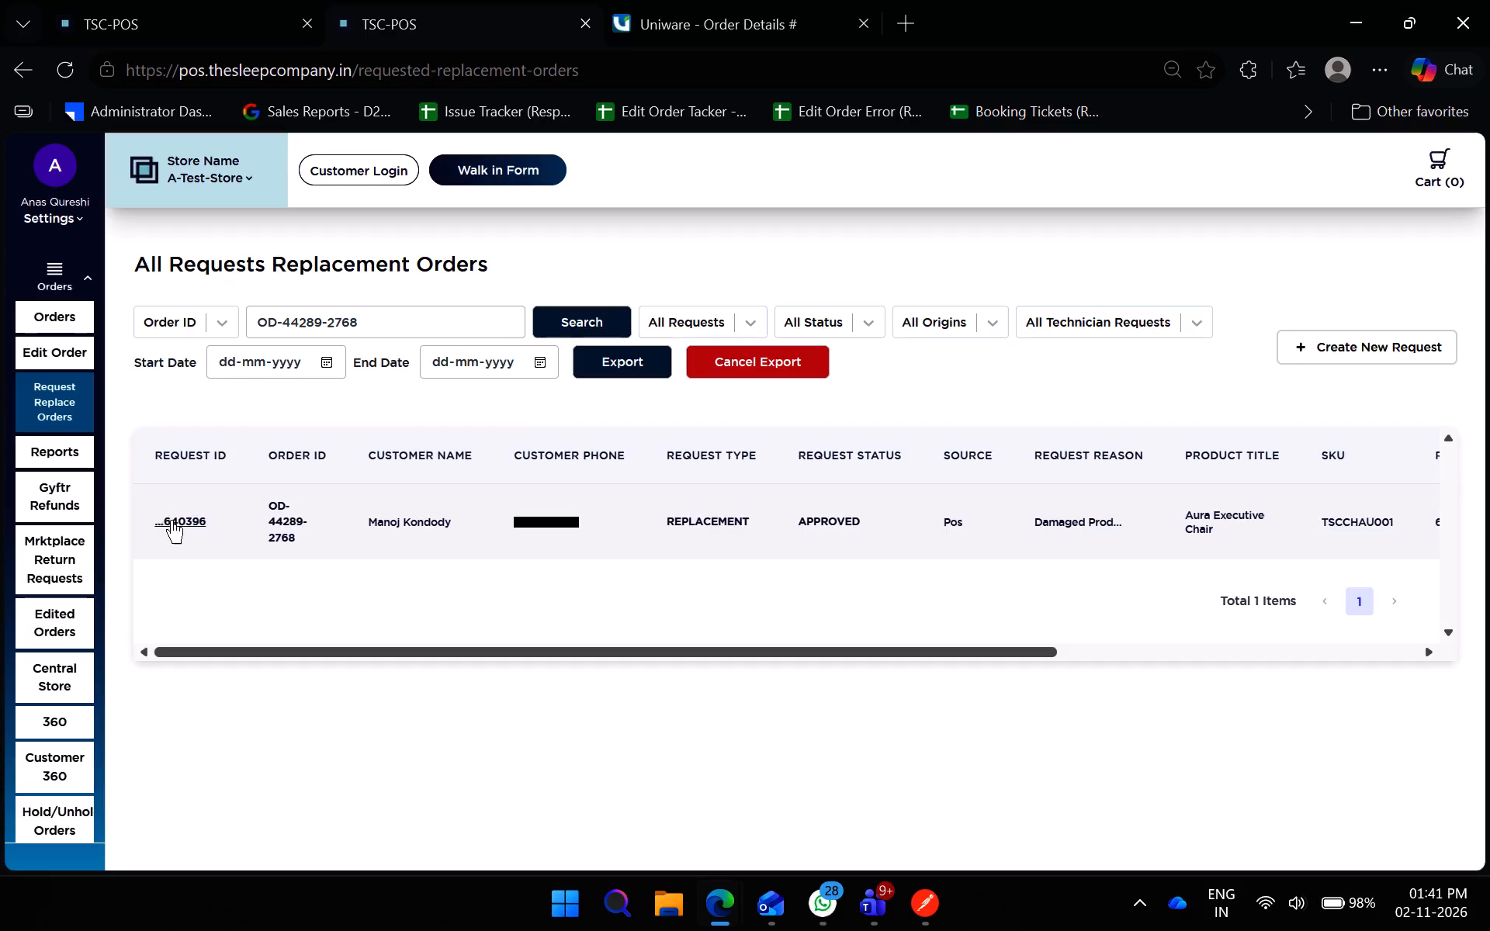
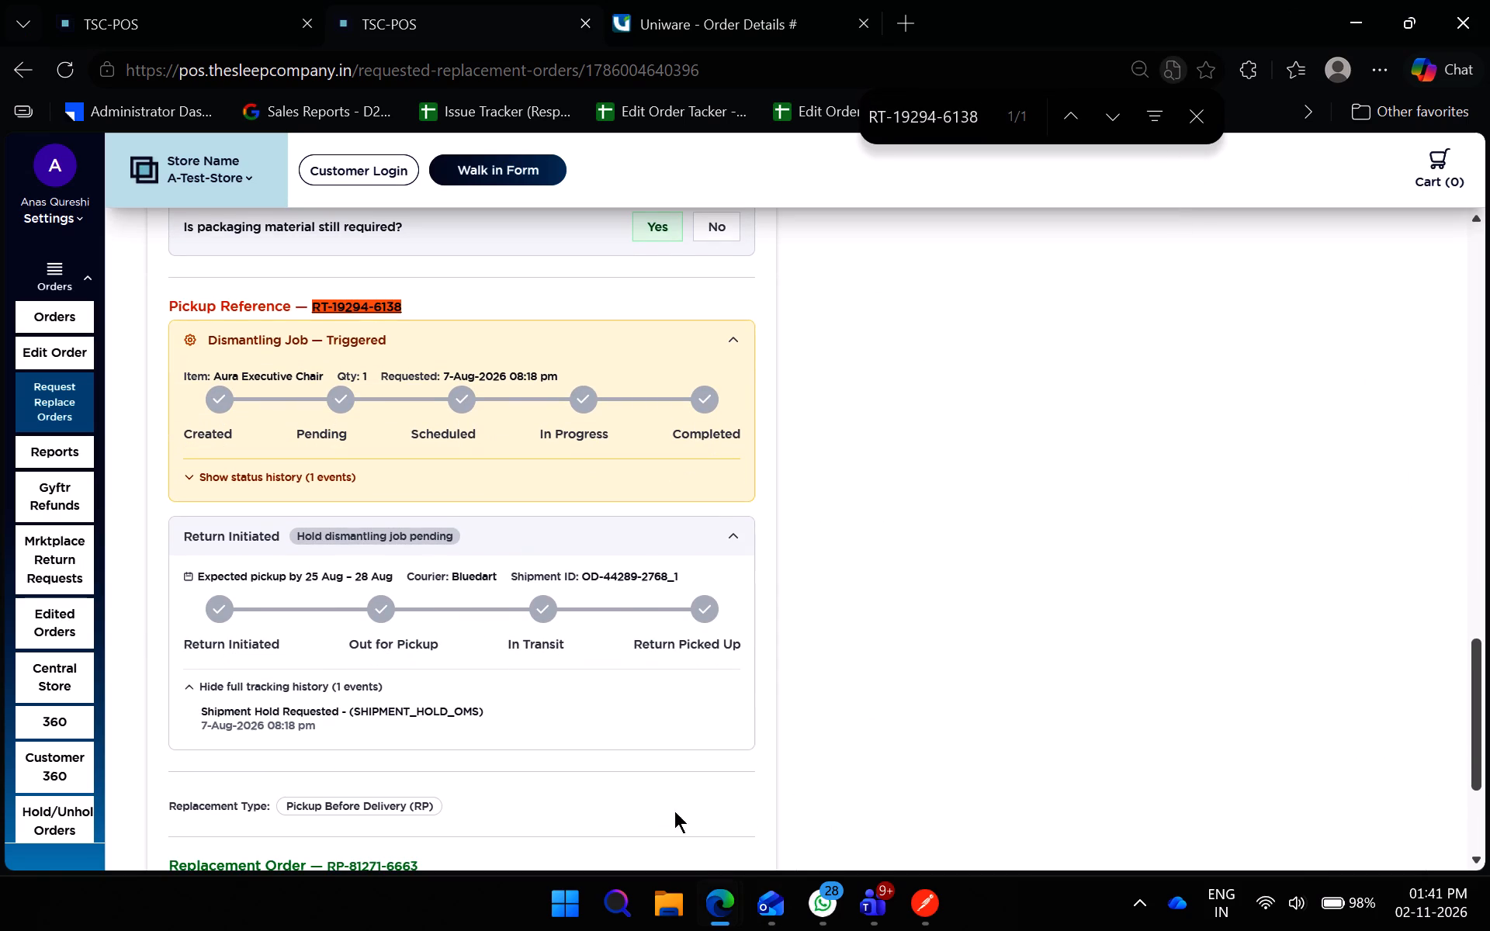
drag(414, 300, 313, 308)
key(ctrl+c)
key(ctrl+c)
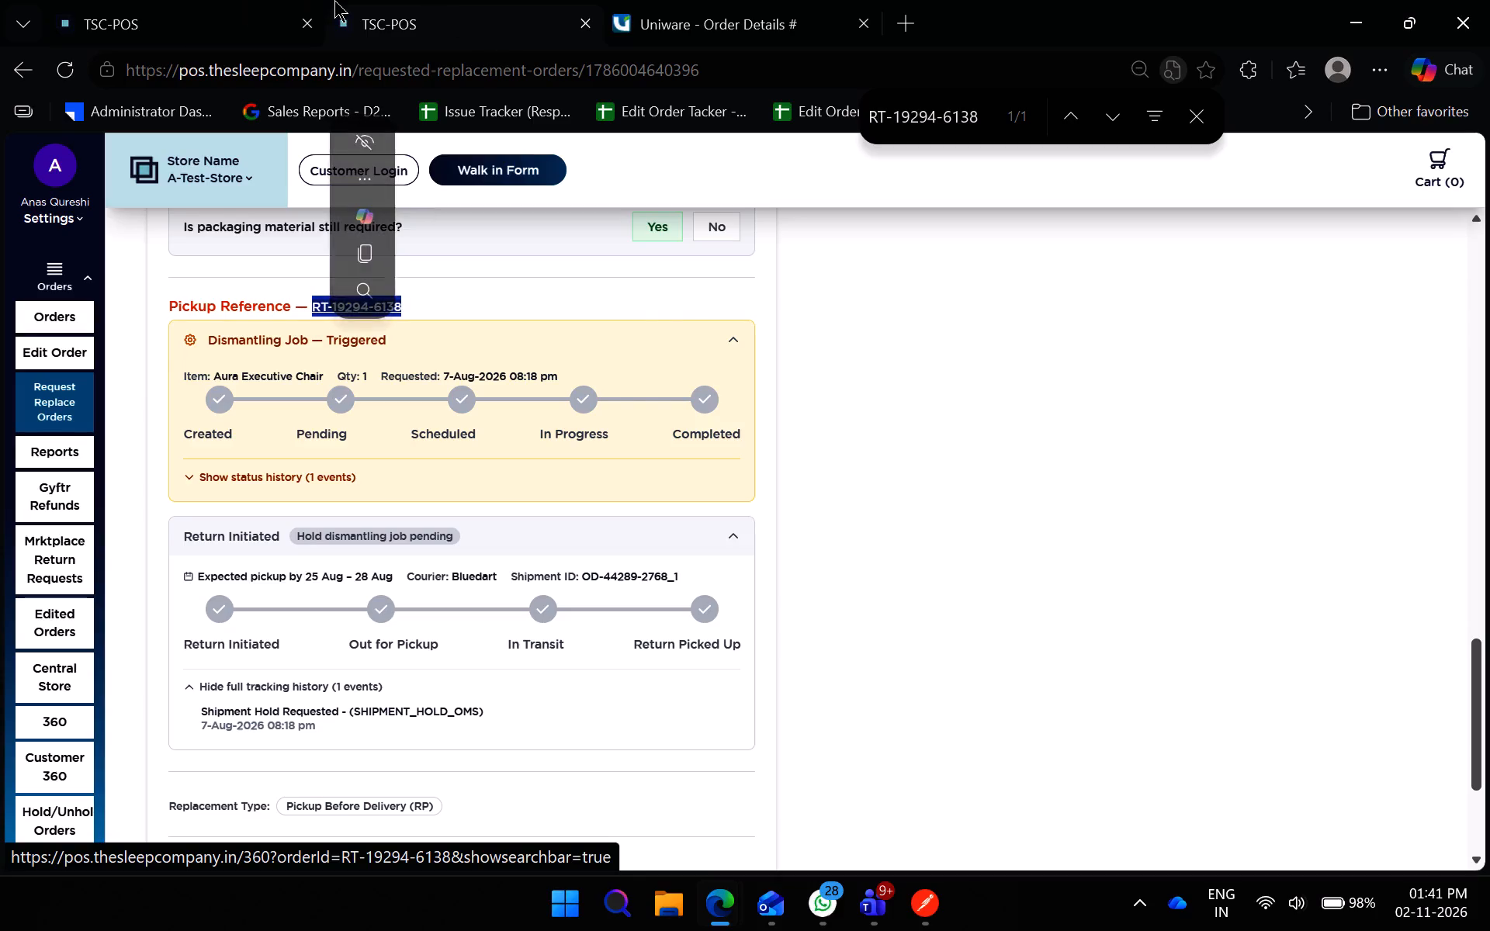
click(268, 10)
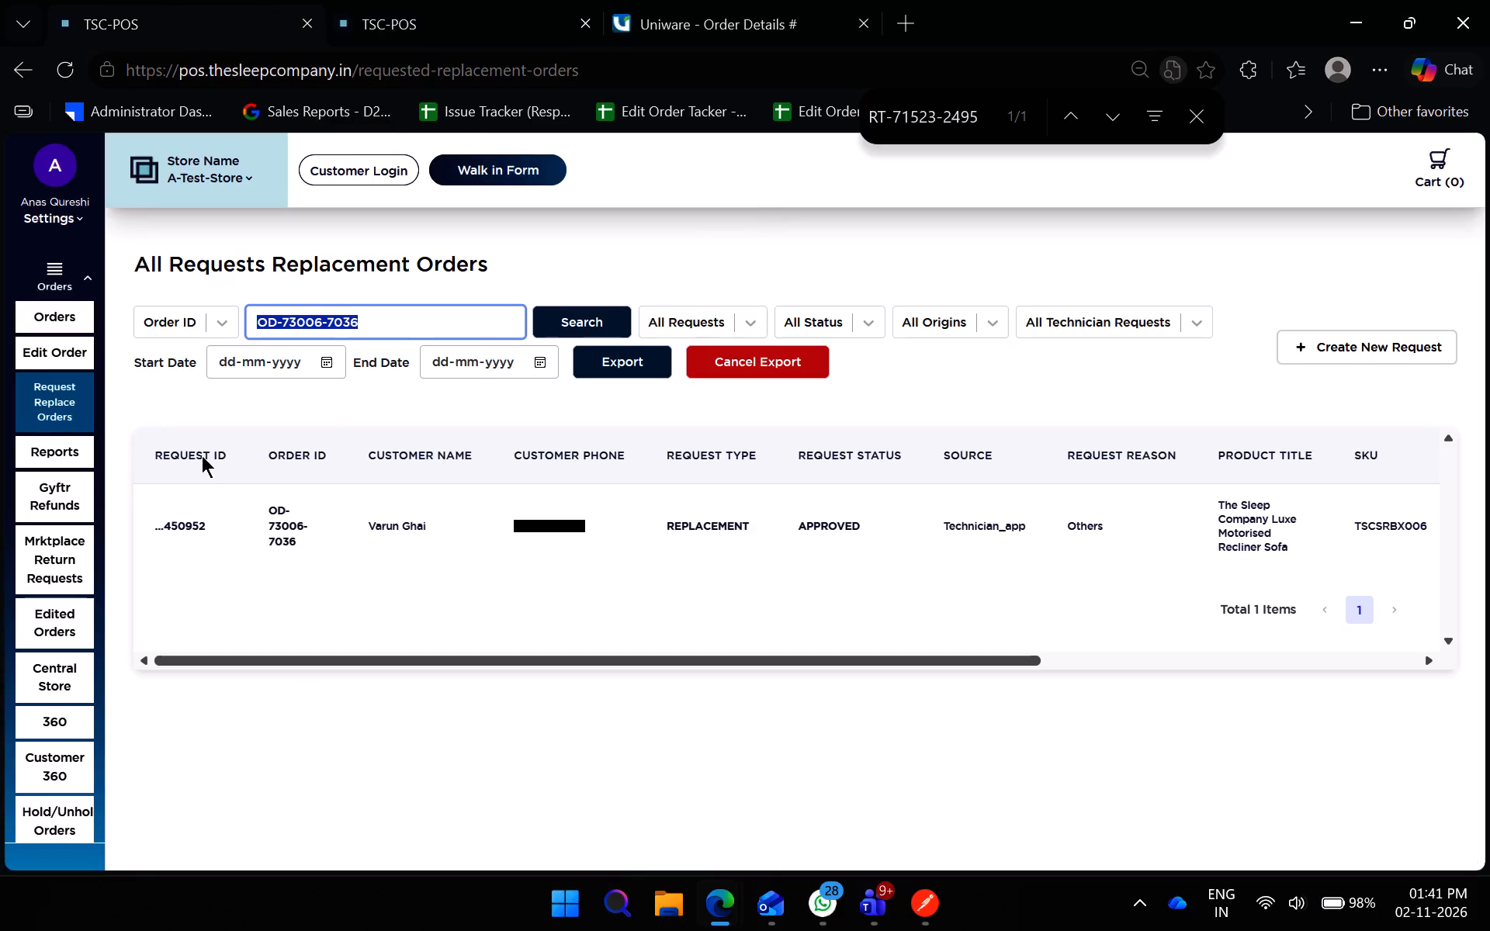
click(67, 732)
drag(215, 30, 584, 5)
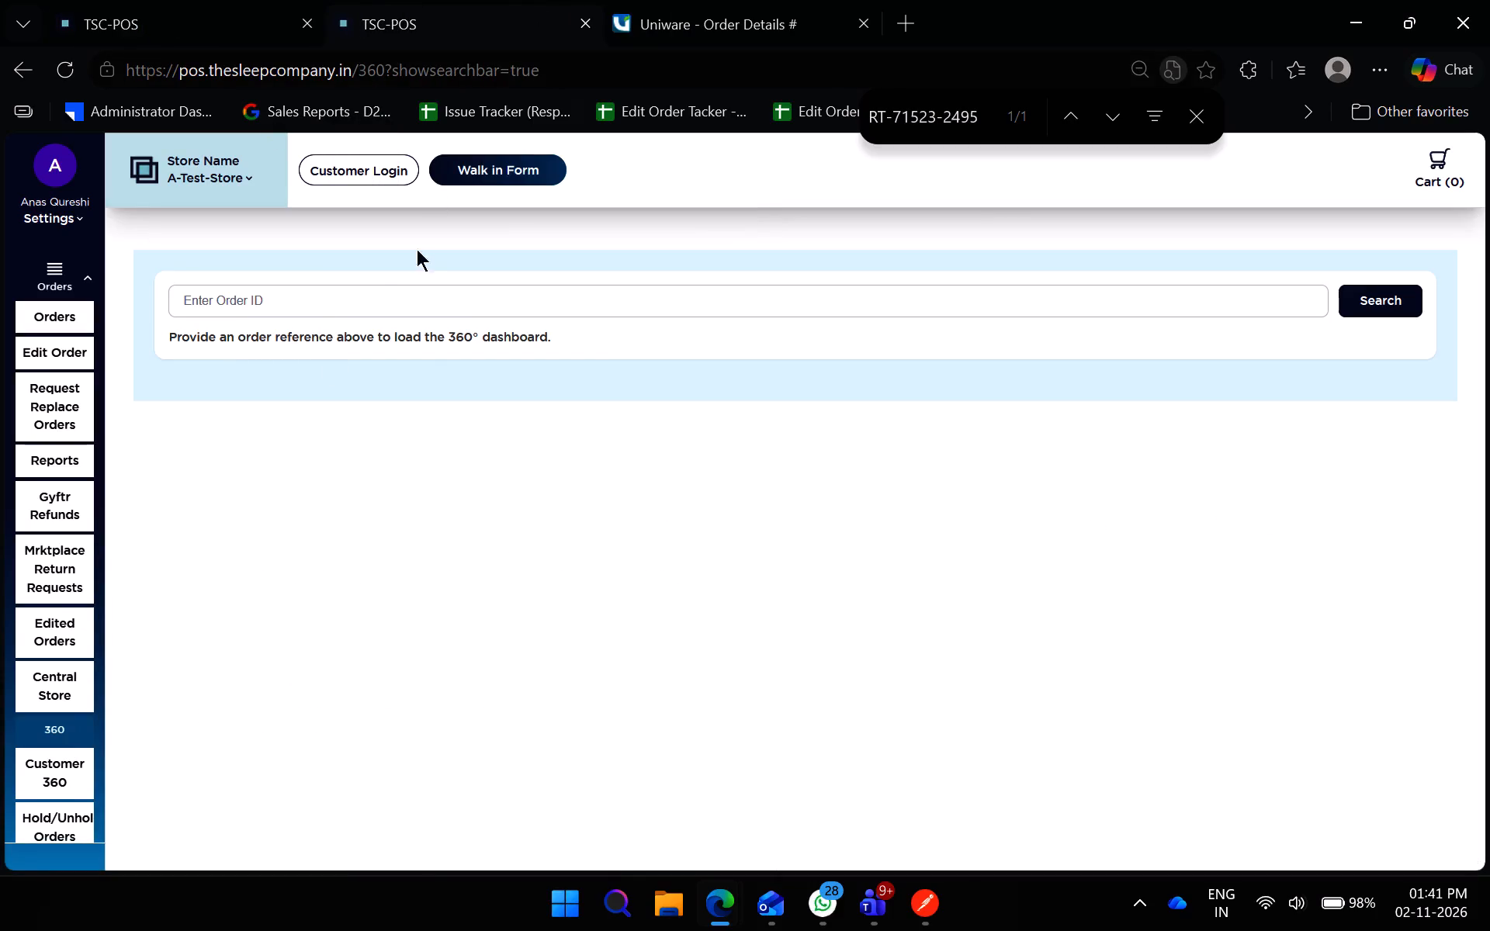
click(389, 305)
key(ctrl+v)
key(Return)
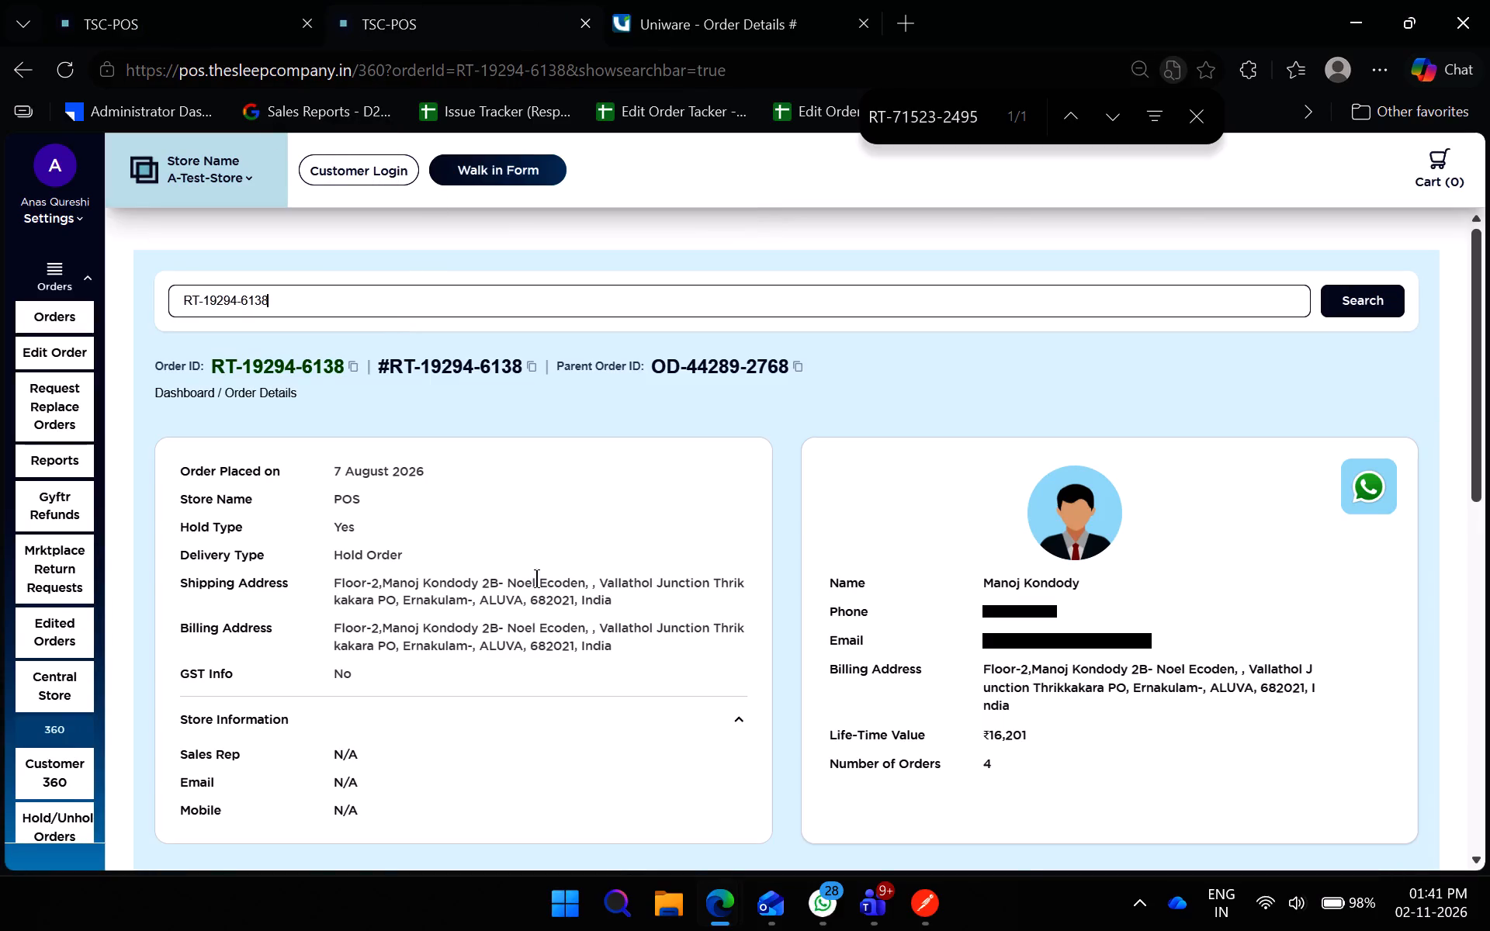
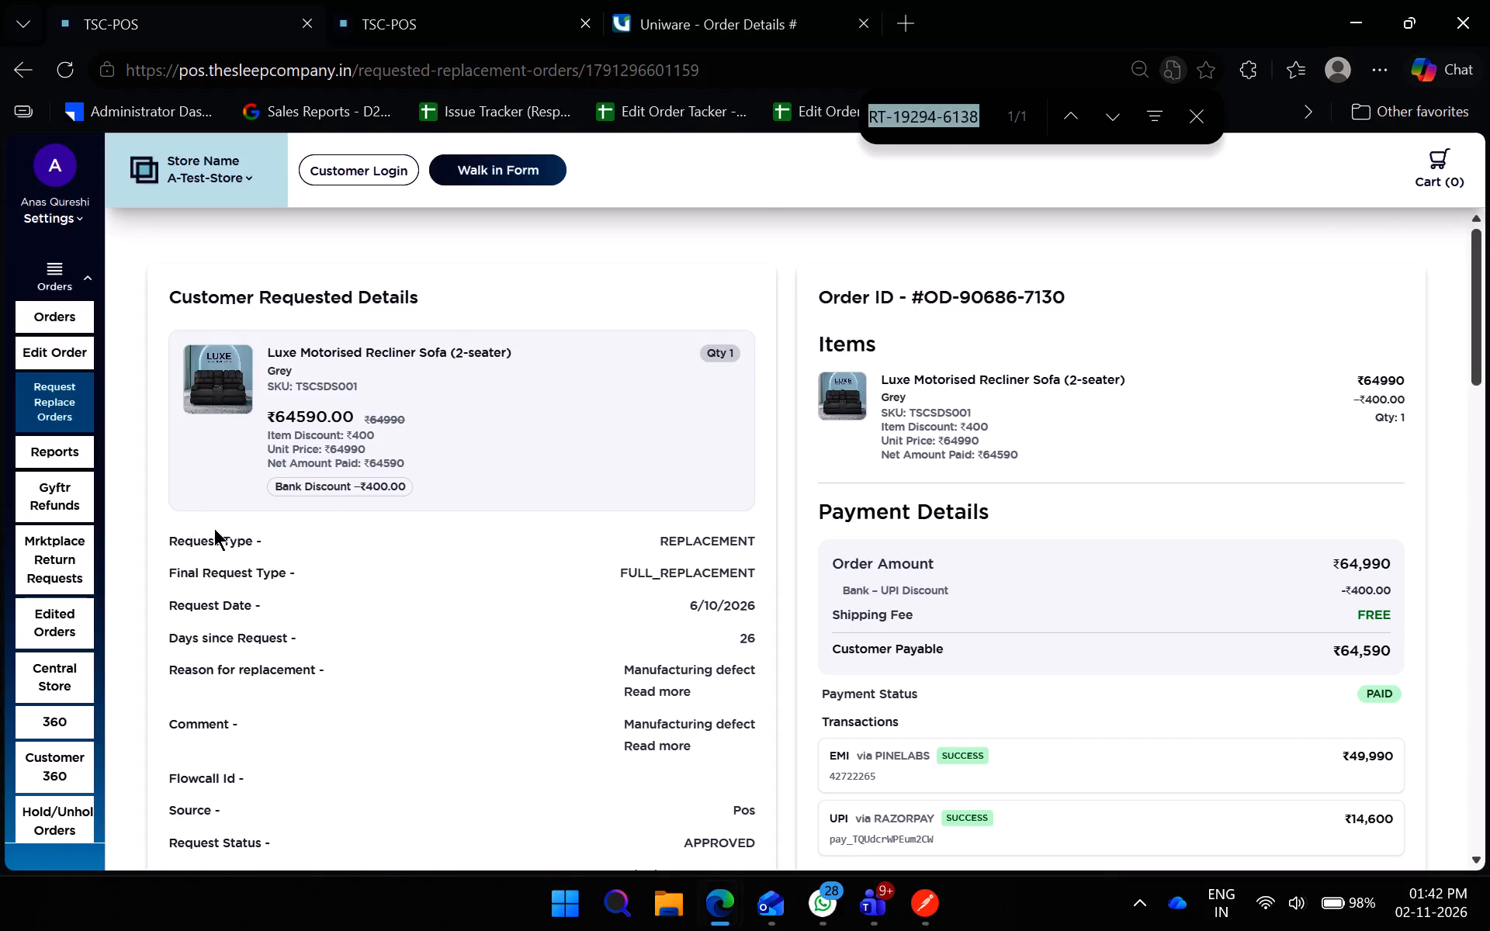
Expand the failed dismantling job's status history and the initiated return's full tracking history under the pickup reference to review their events.
scroll(511, 562, down, 2)
click(309, 494)
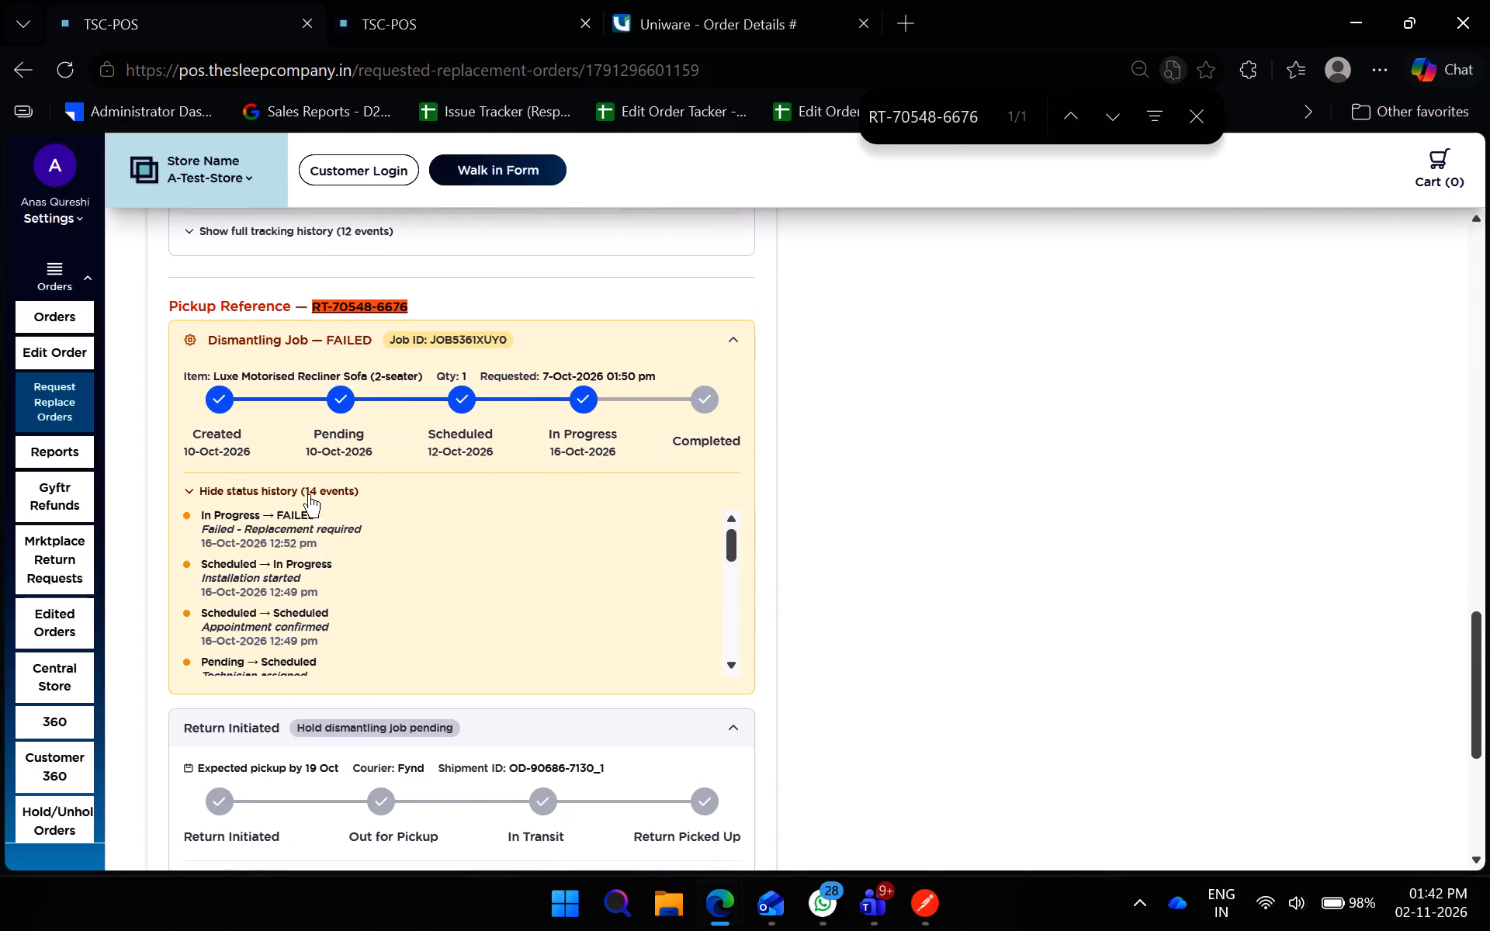
scroll(327, 576, down, 2)
scroll(338, 688, down, 1)
click(297, 766)
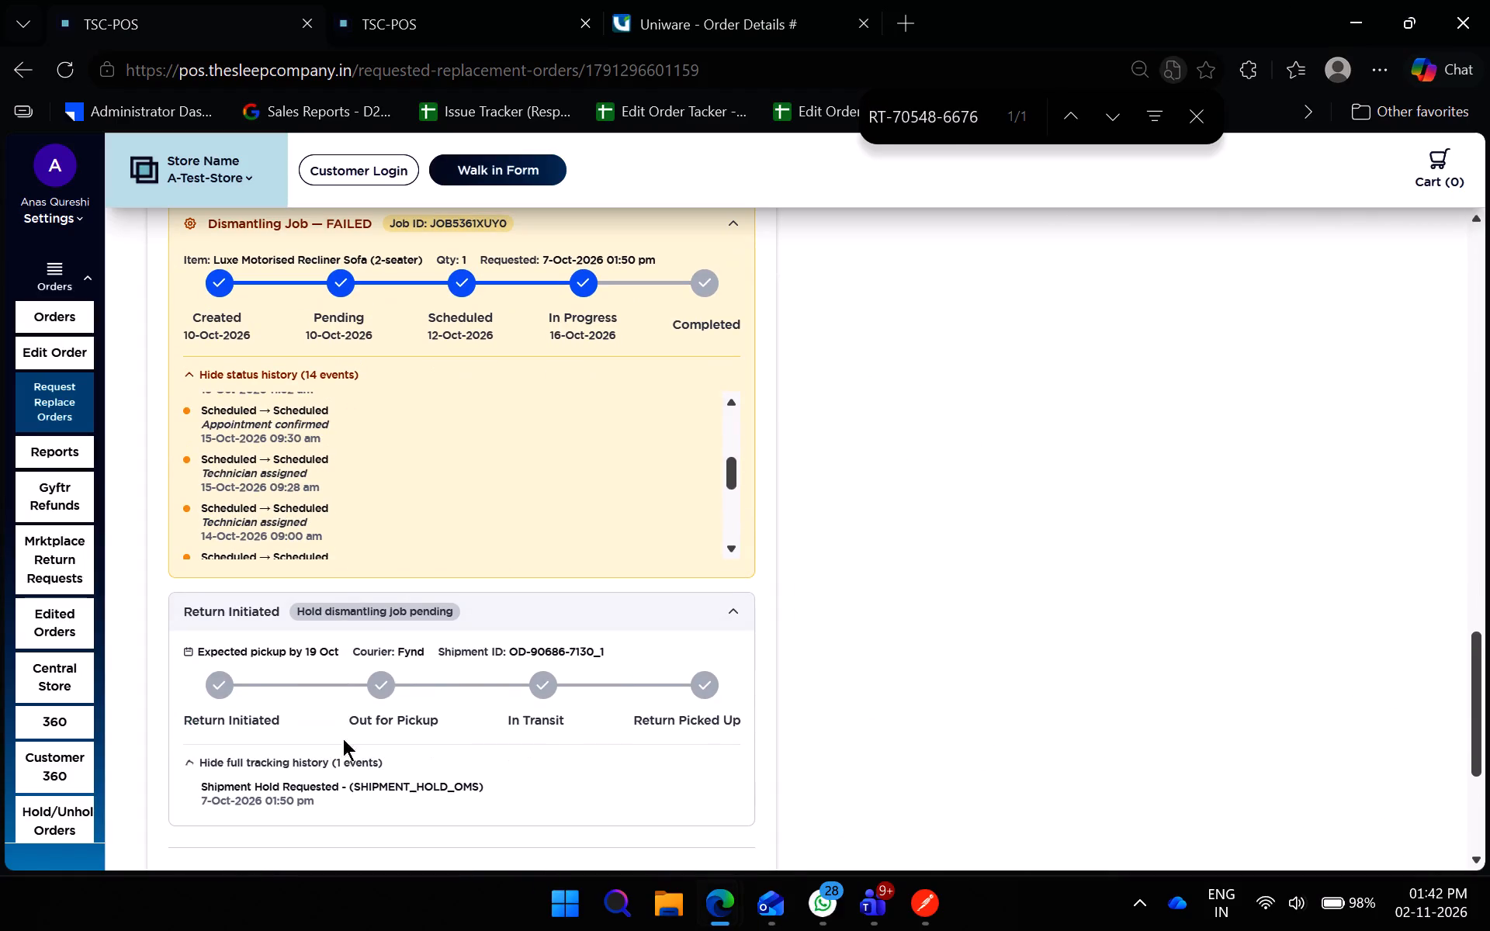
scroll(445, 666, up, 2)
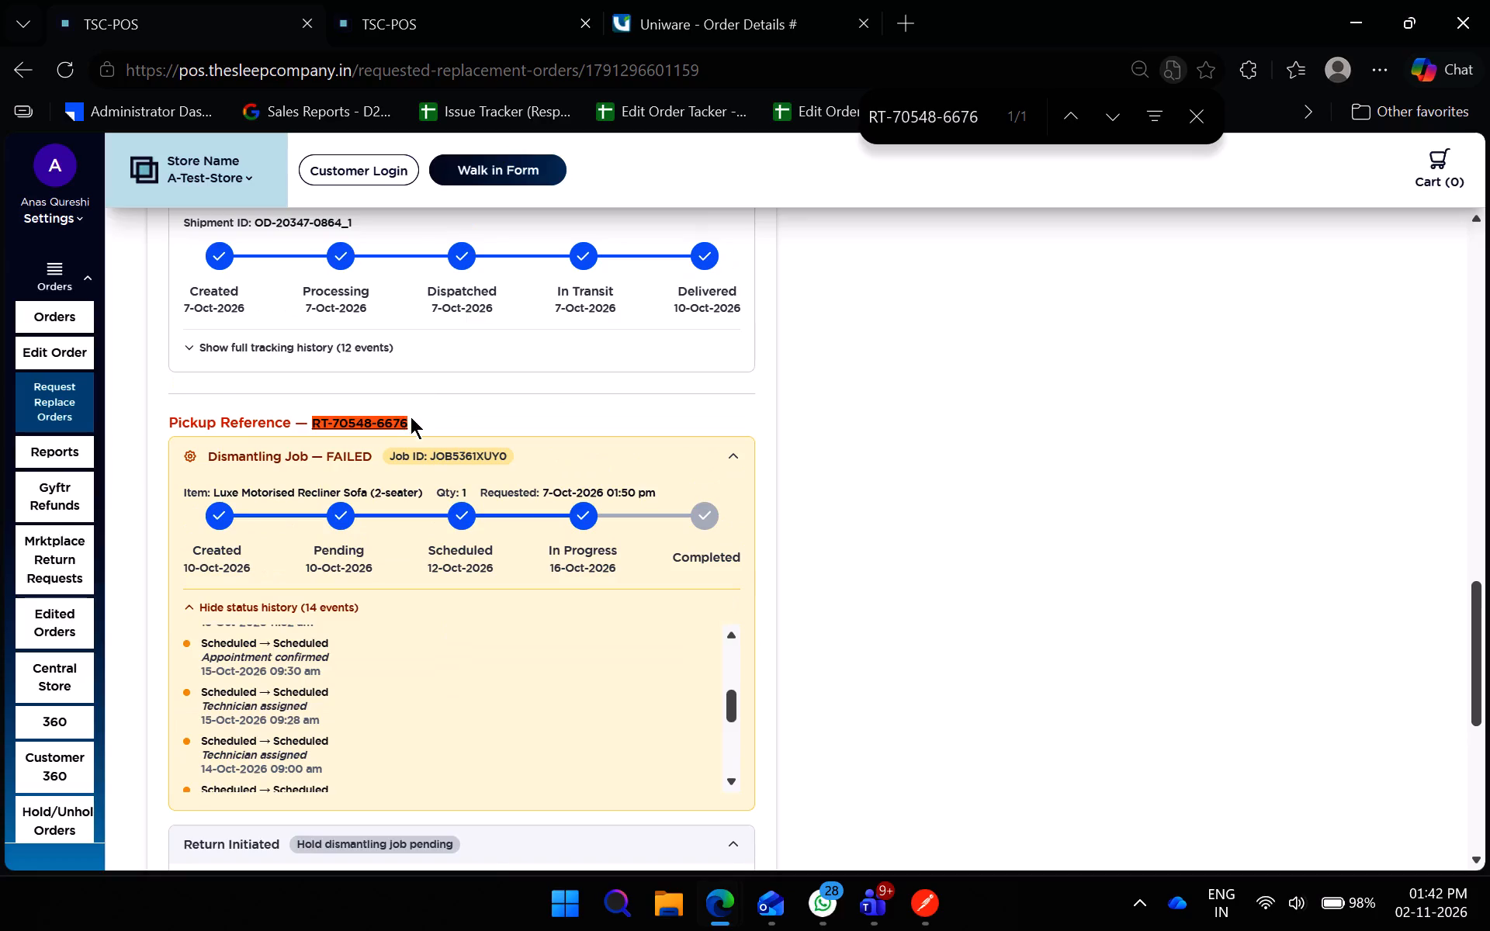
drag(411, 417, 310, 420)
key(ctrl+c)
key(ctrl+c)
key(ctrl+c)
click(404, 0)
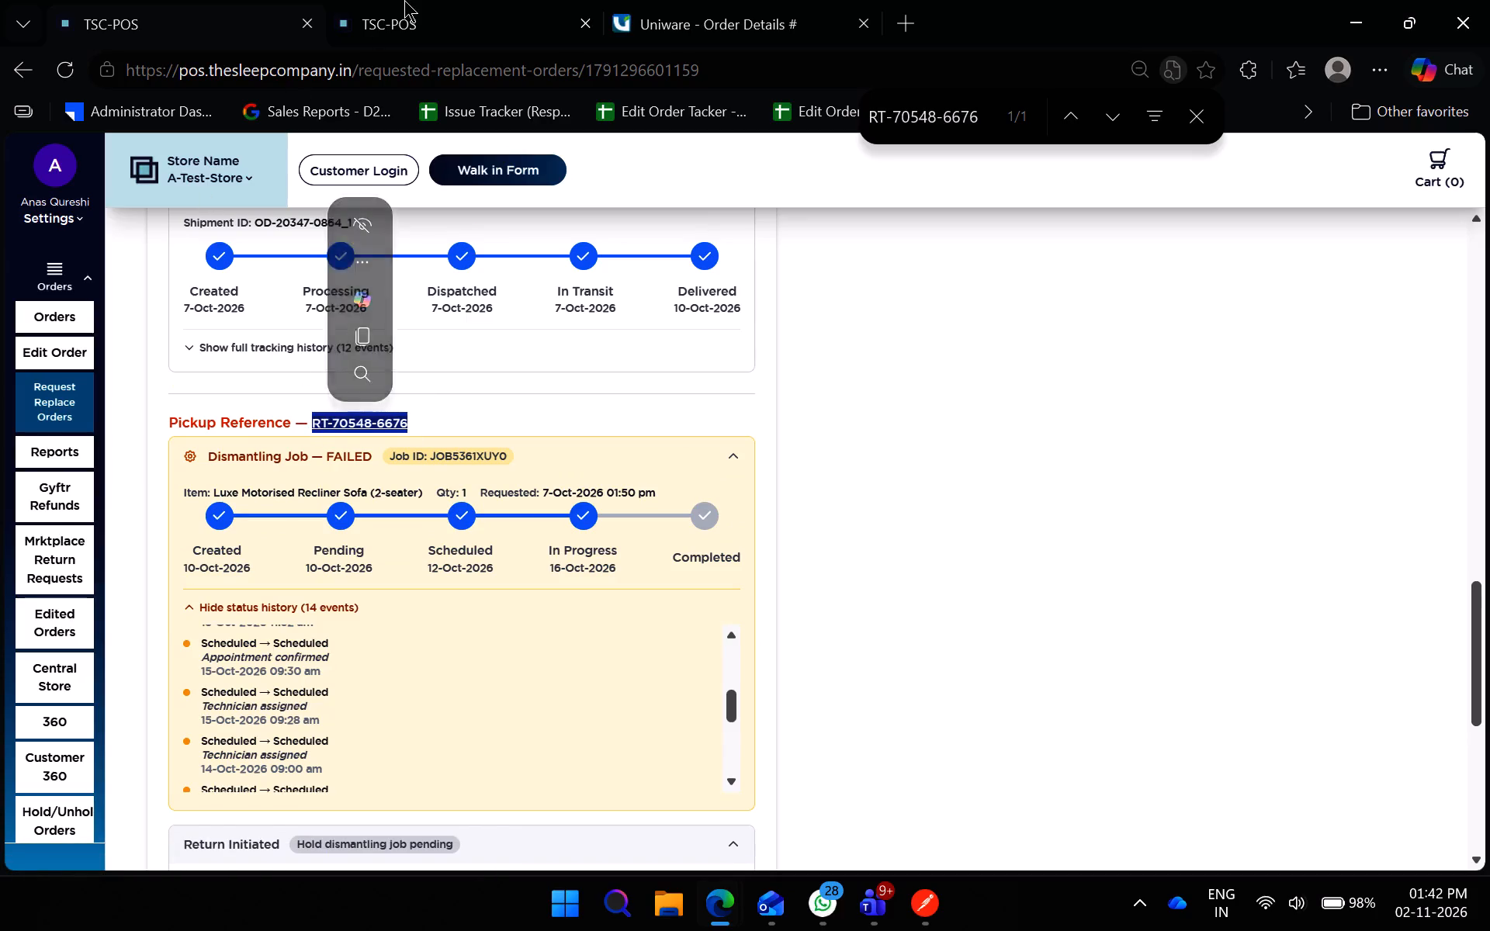
click(453, 11)
click(386, 281)
key(ctrl+a)
ctrl+click(386, 298)
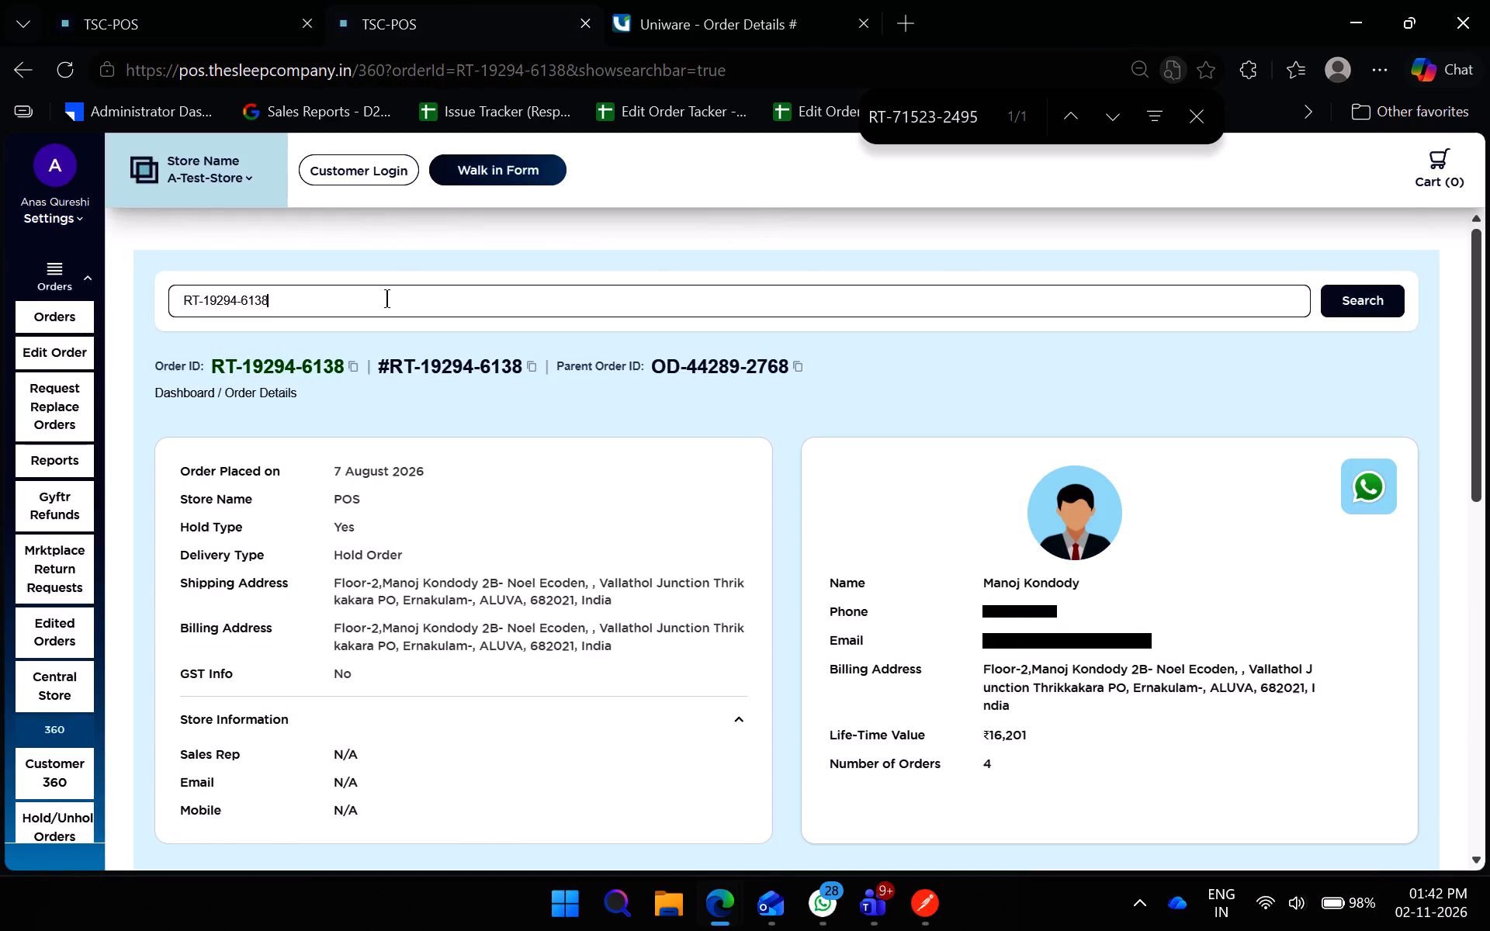
key(ctrl+a)
key(ctrl+b)
key(ctrl+v)
click(1359, 302)
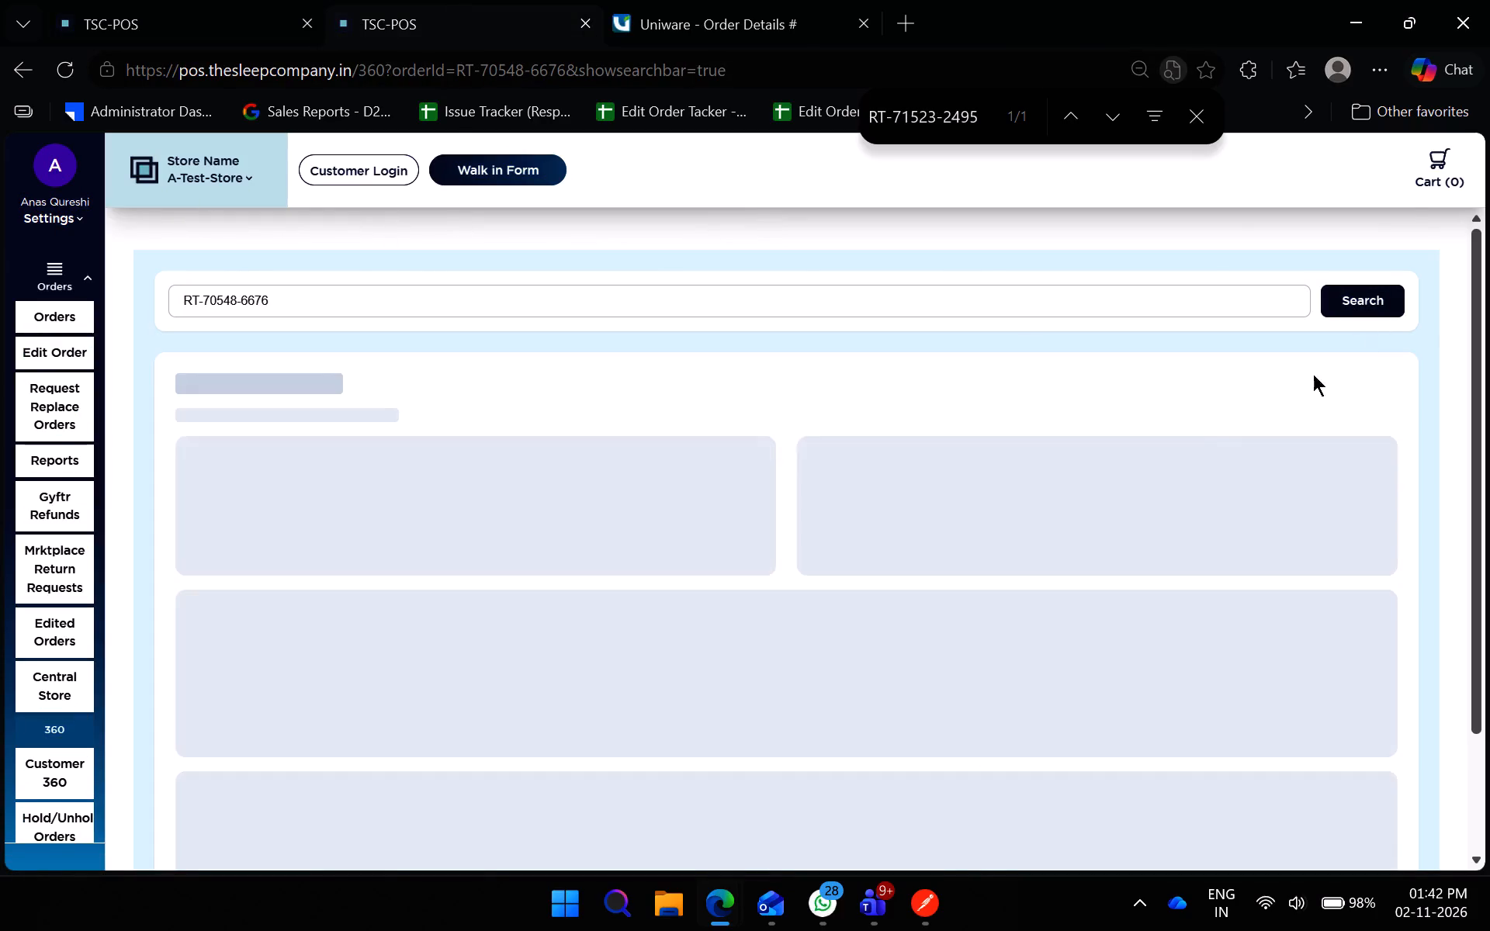
scroll(664, 601, down, 1)
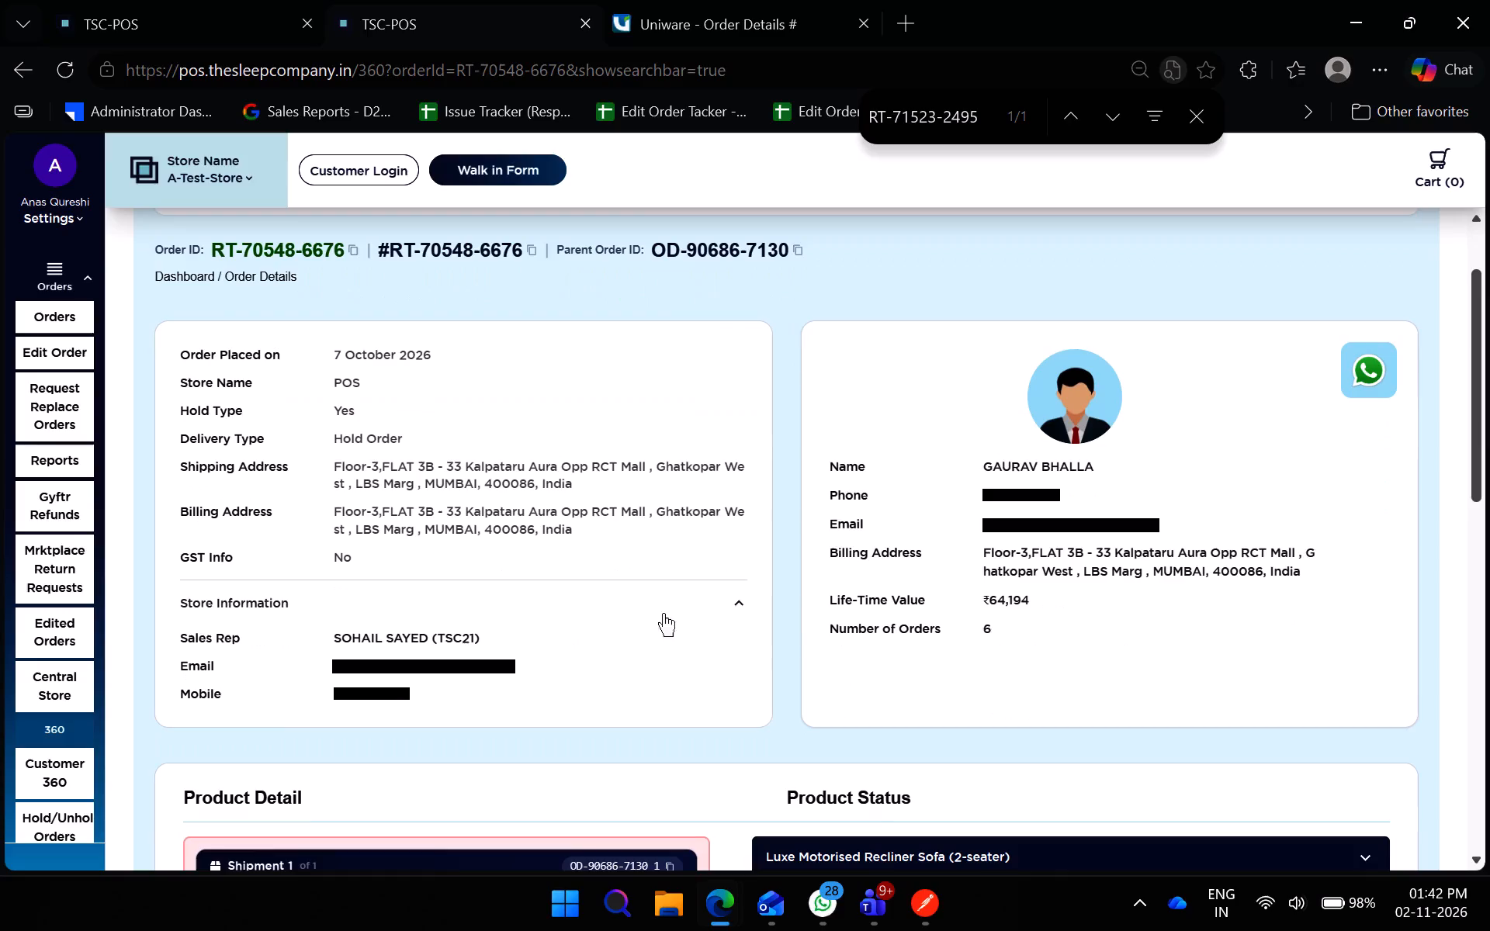
click(930, 902)
click(573, 261)
drag(573, 262, 659, 258)
key(ctrl+shift+v)
click(1049, 140)
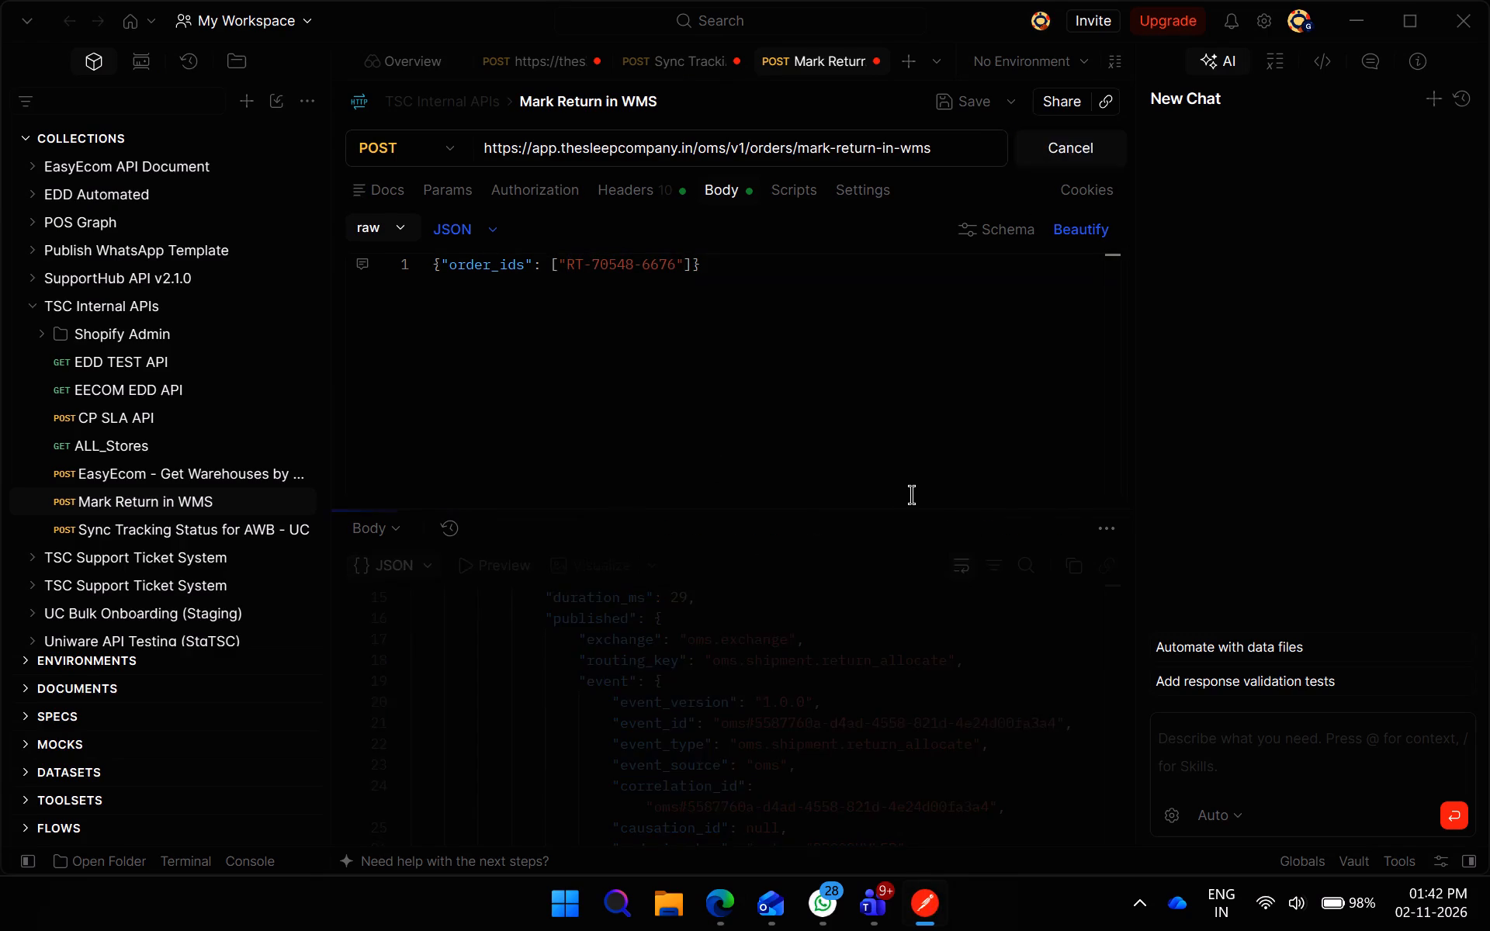
key(alt+Tab)
key(ctrl+shift+r)
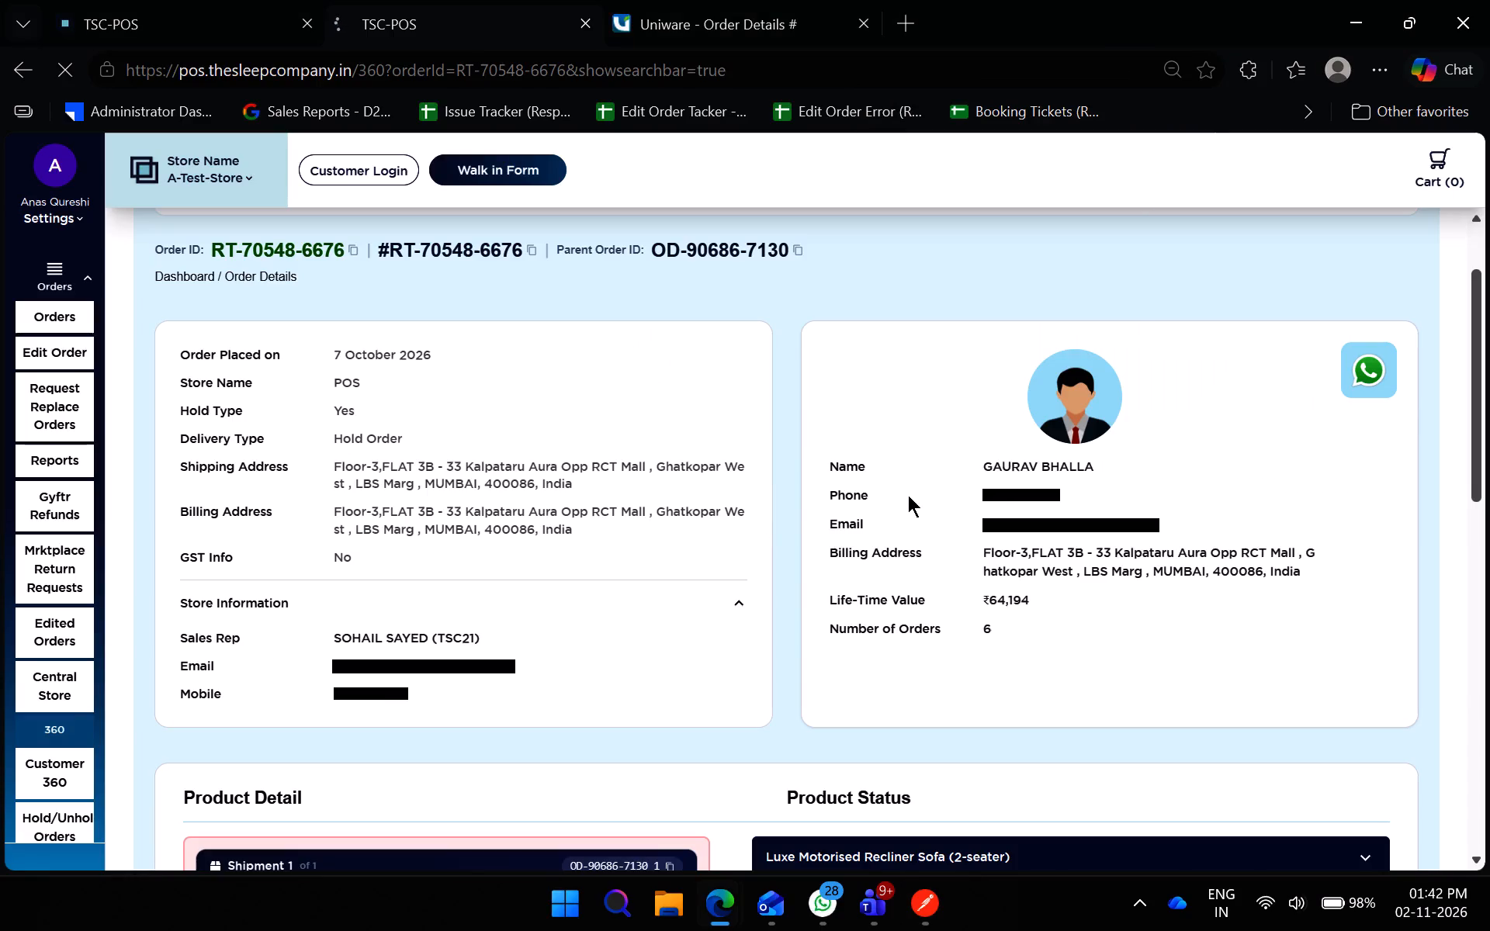
click(239, 0)
key(ctrl+shift+r)
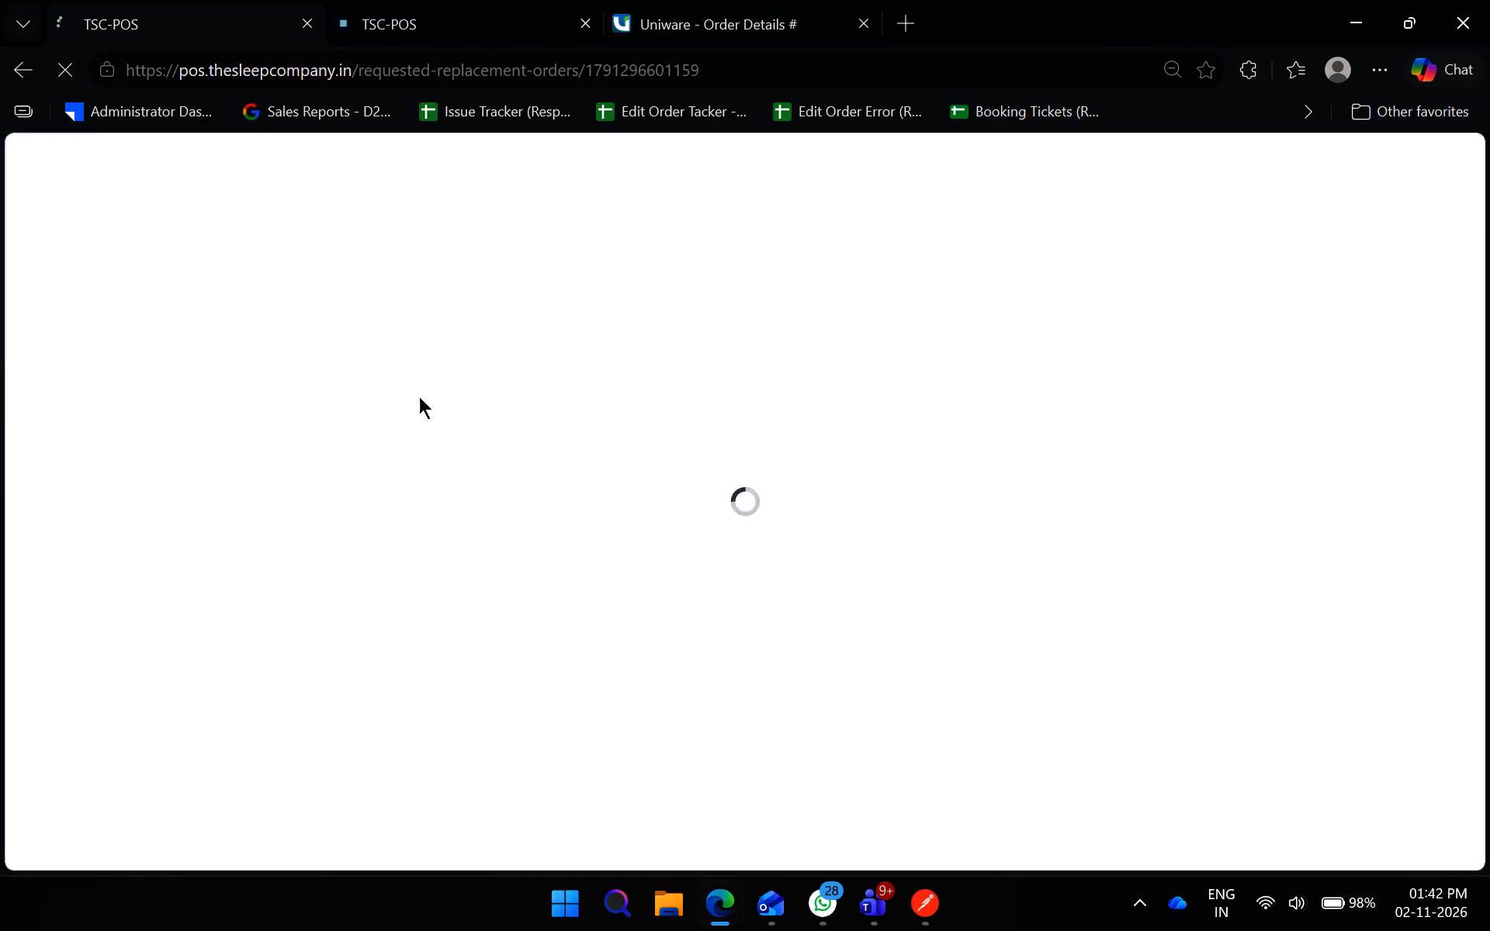
key(ctrl+f)
click(1121, 119)
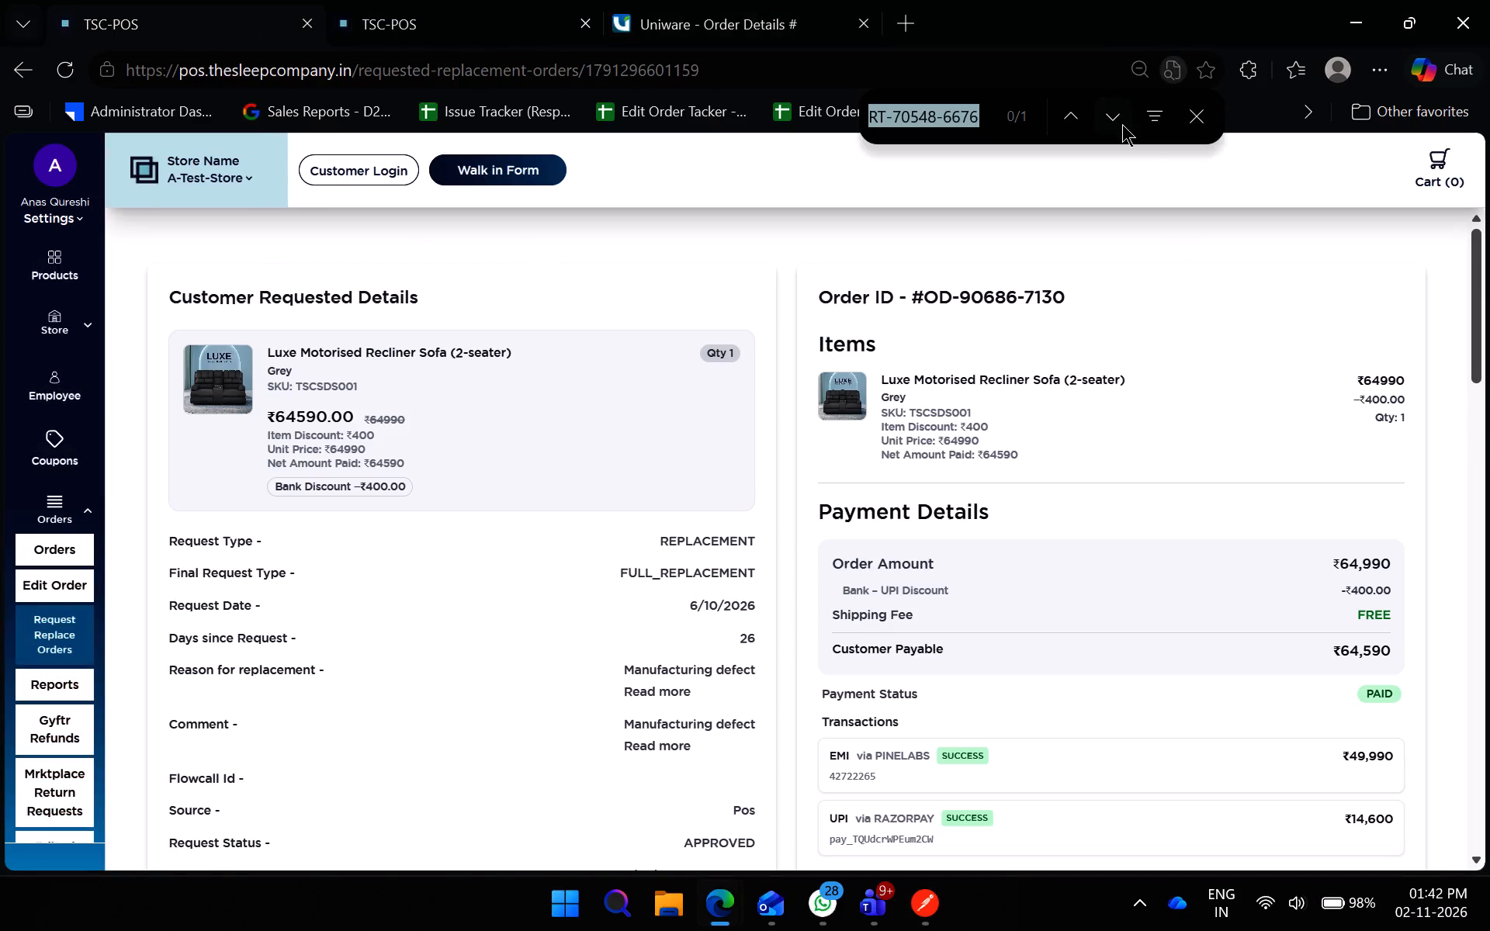
scroll(795, 562, down, 2)
click(296, 754)
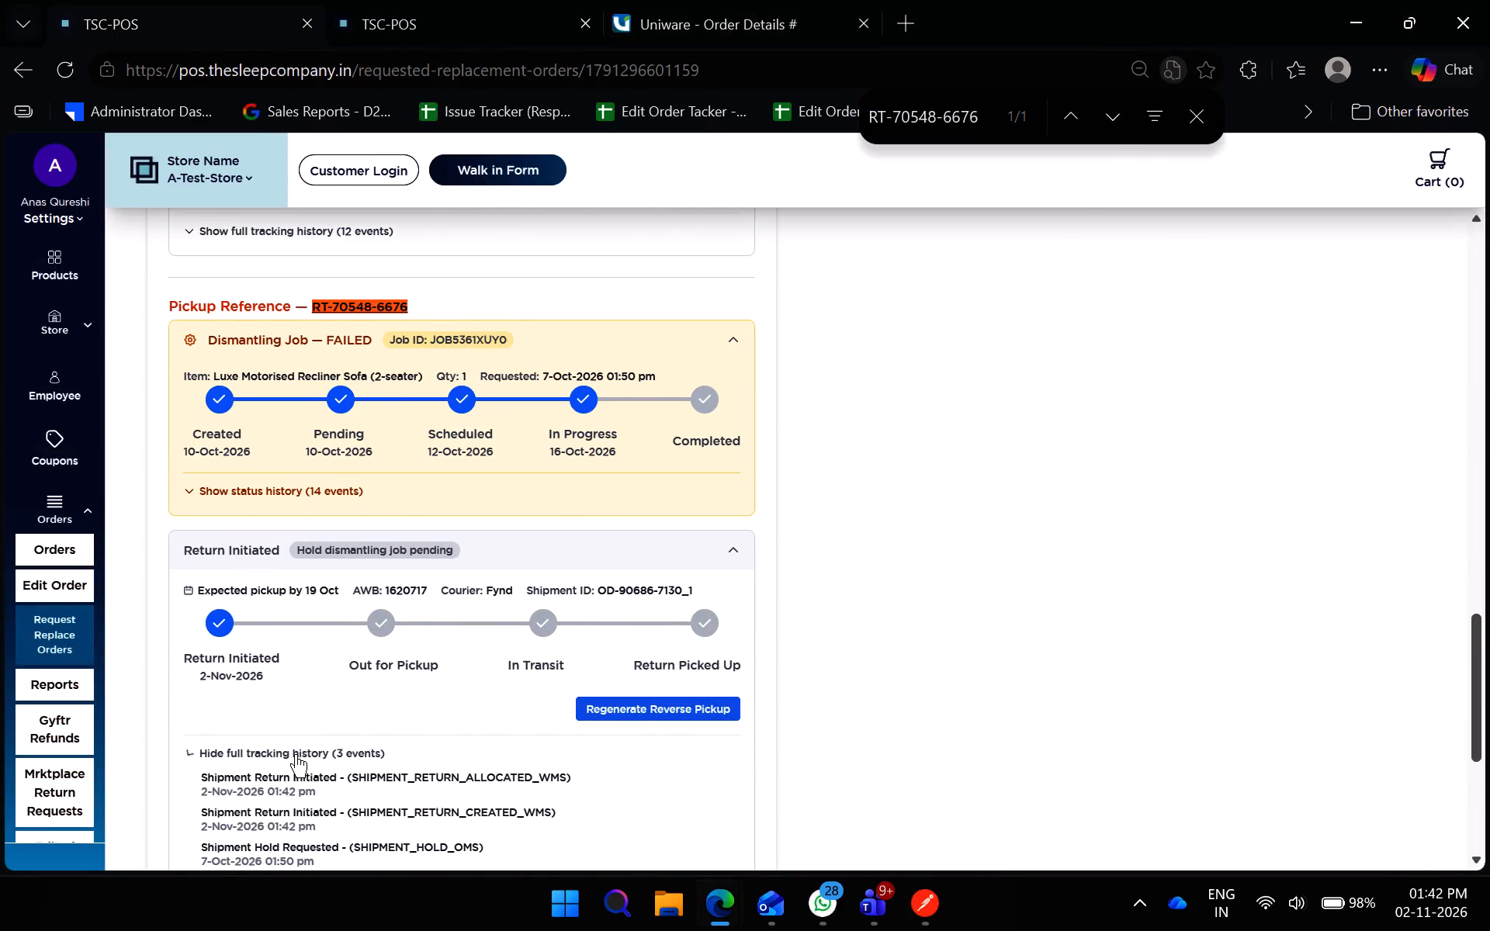
scroll(747, 725, down, 1)
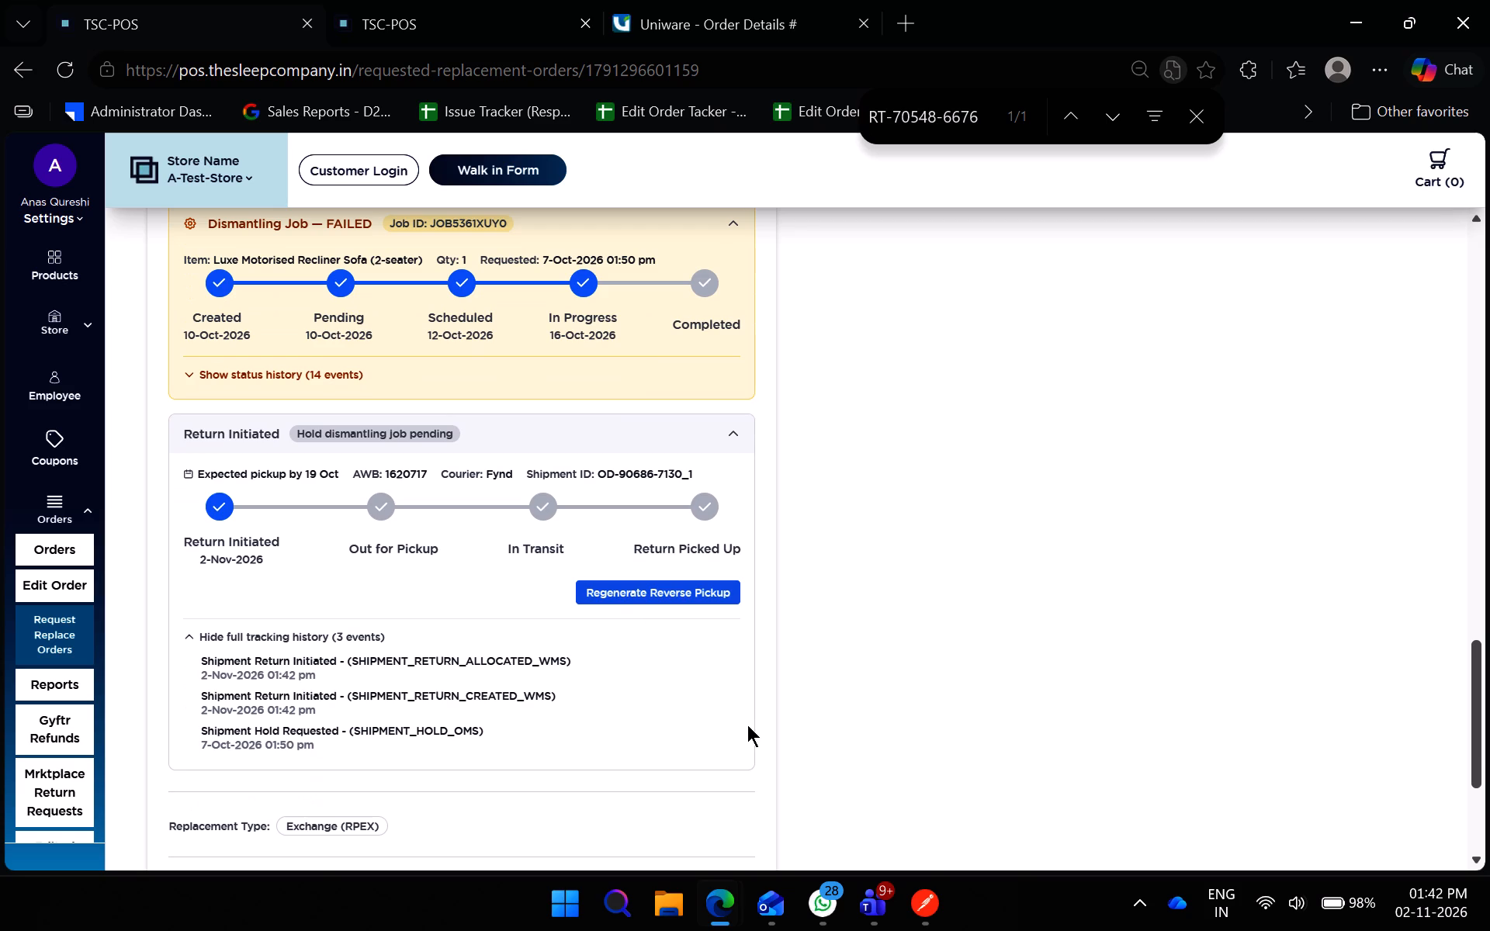
scroll(747, 725, up, 1)
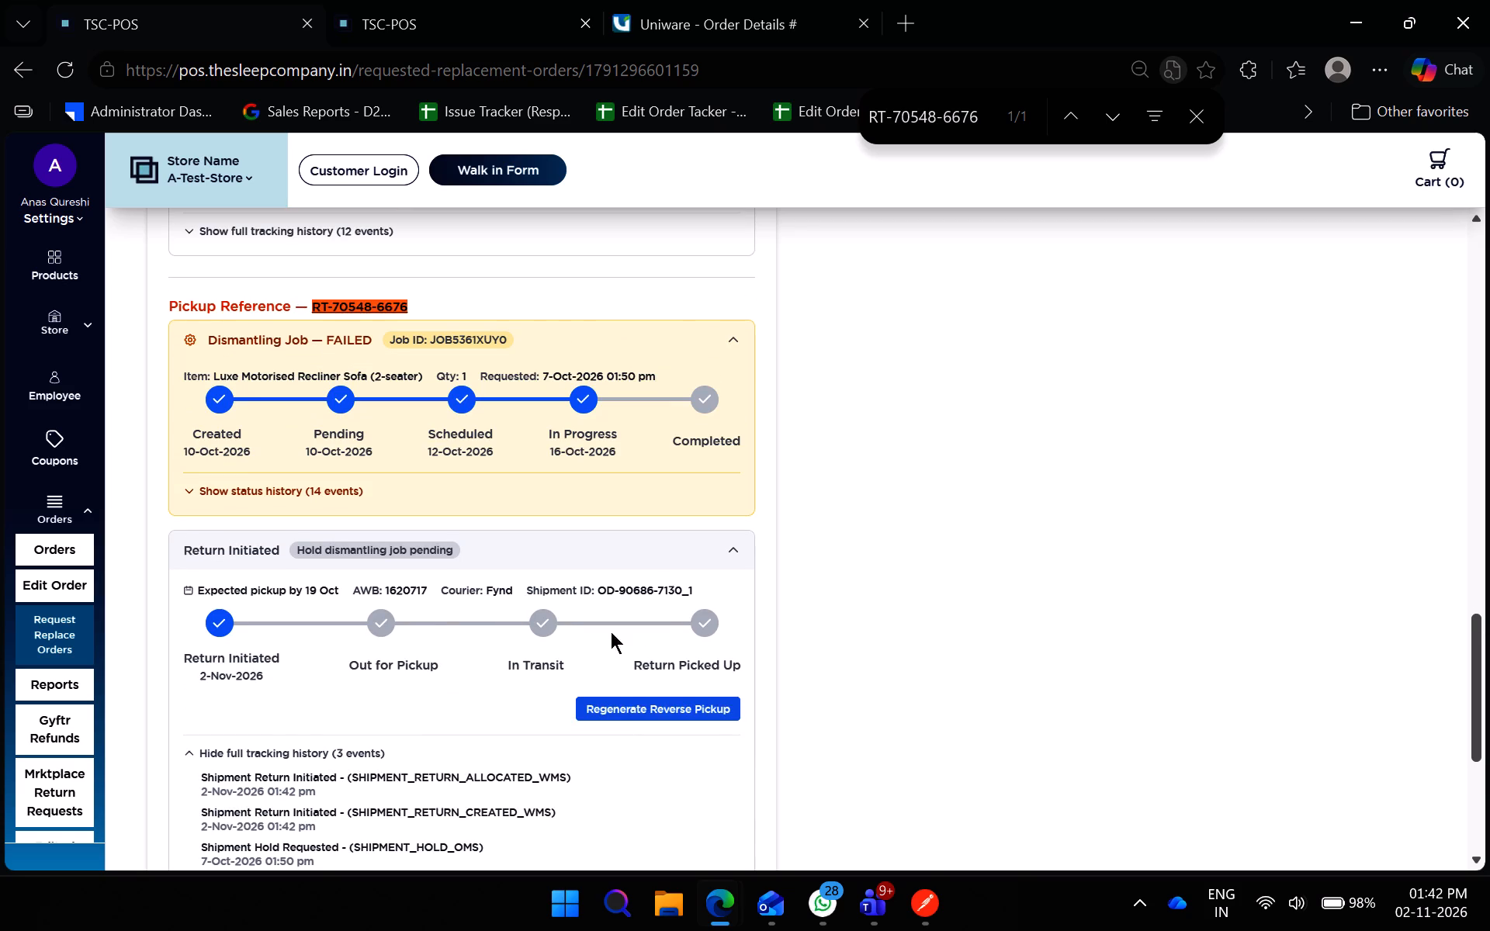
double_click(398, 593)
key(ctrl+c)
key(ctrl+c)
key(ctrl+c)
key(ctrl+c)
key(ctrl+c)
key(ctrl+c)
key(ctrl+c)
scroll(857, 631, down, 2)
scroll(857, 631, up, 1)
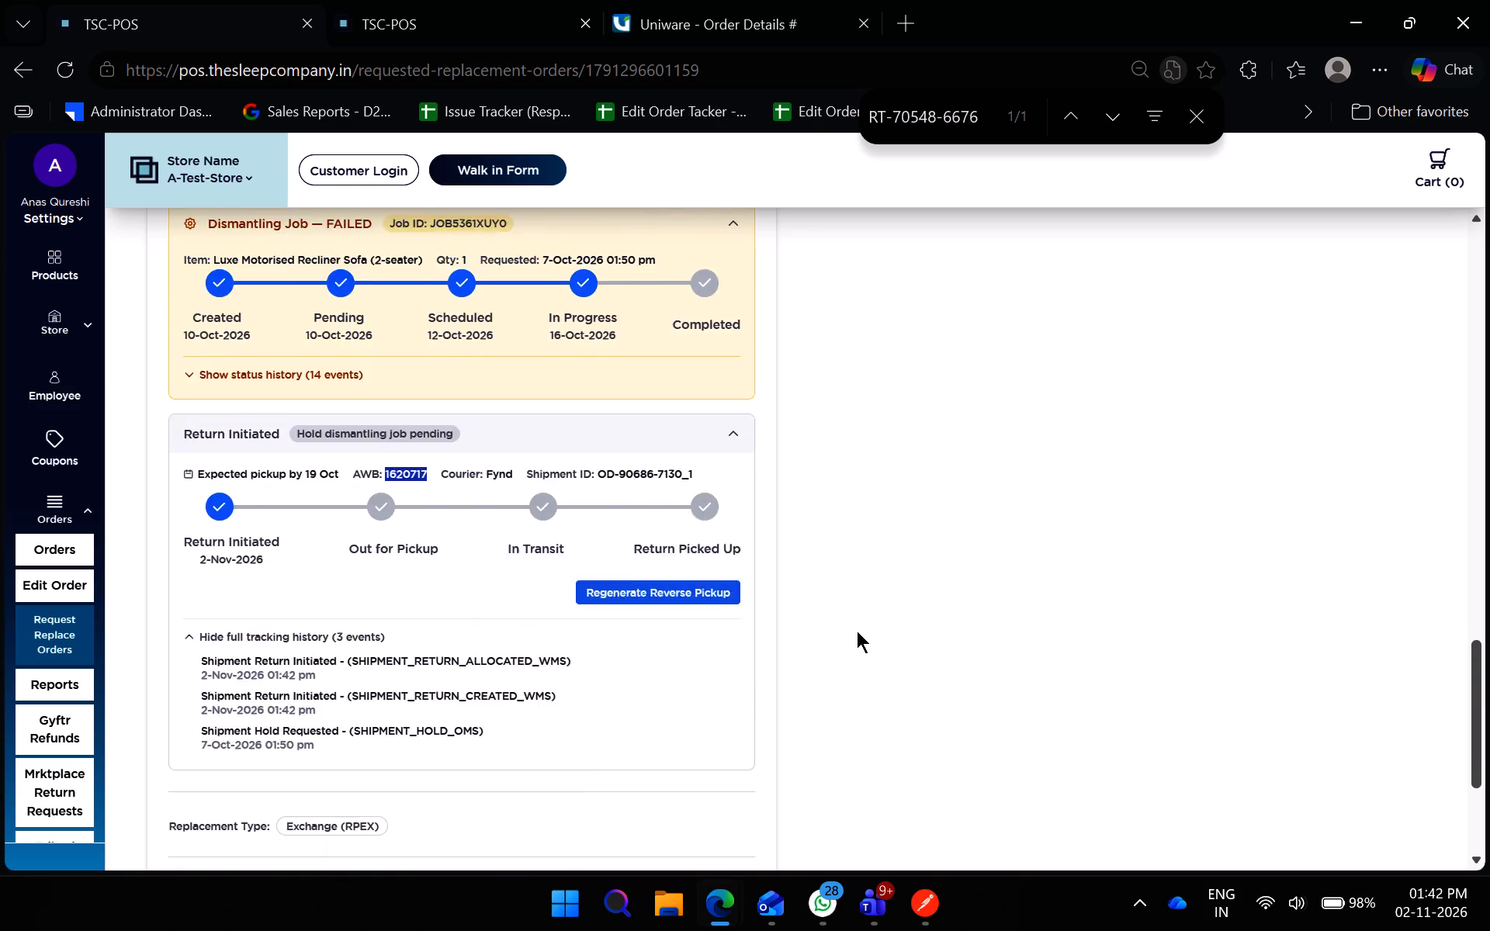
scroll(857, 631, down, 2)
scroll(857, 631, up, 2)
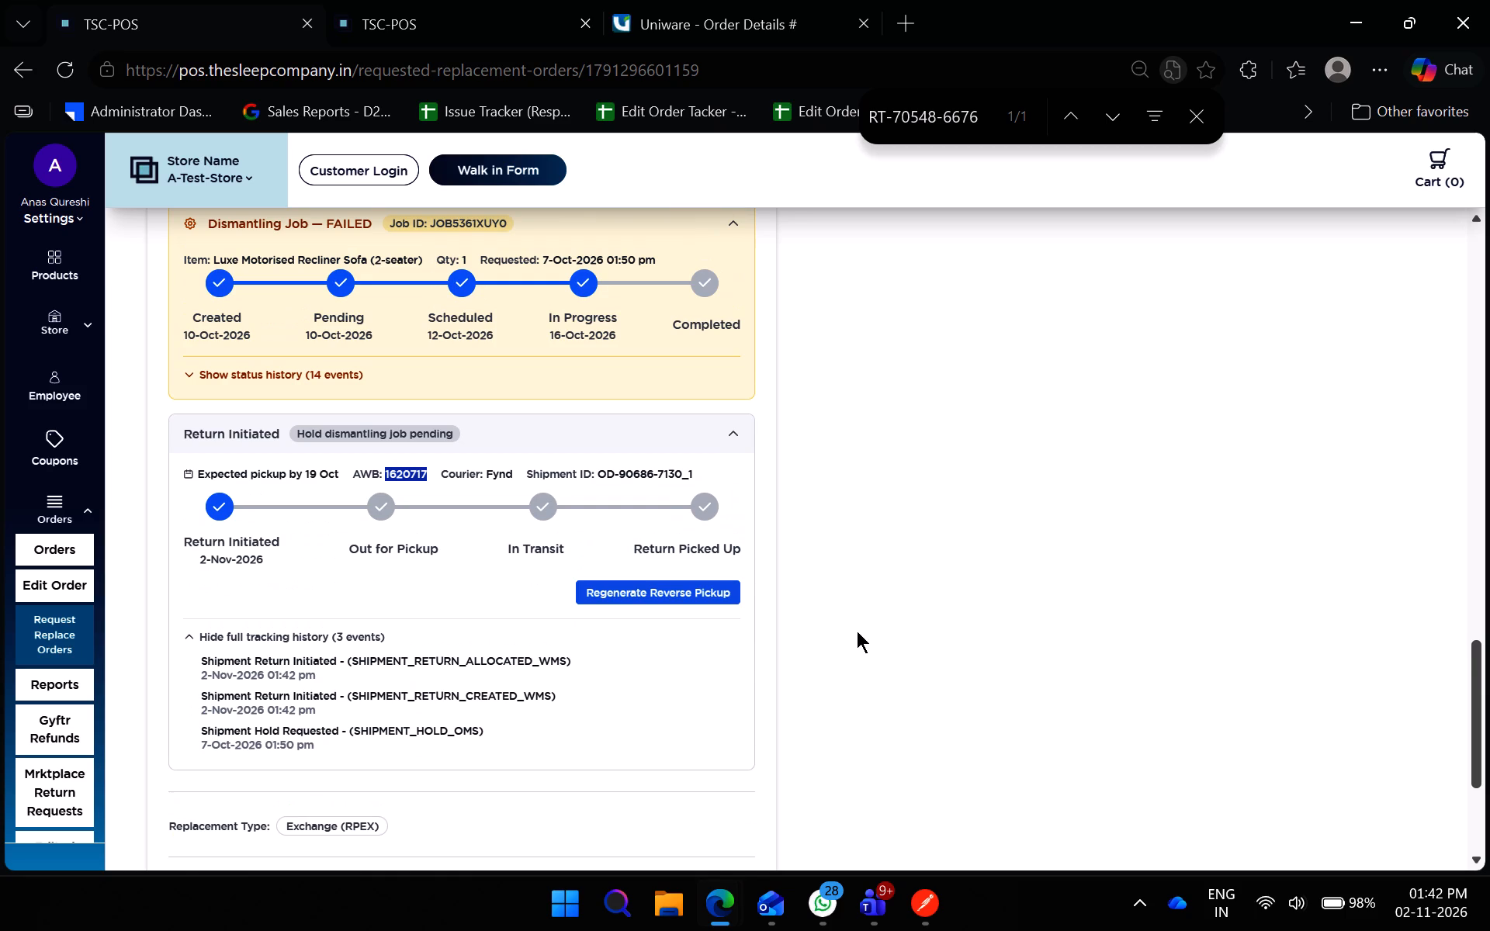
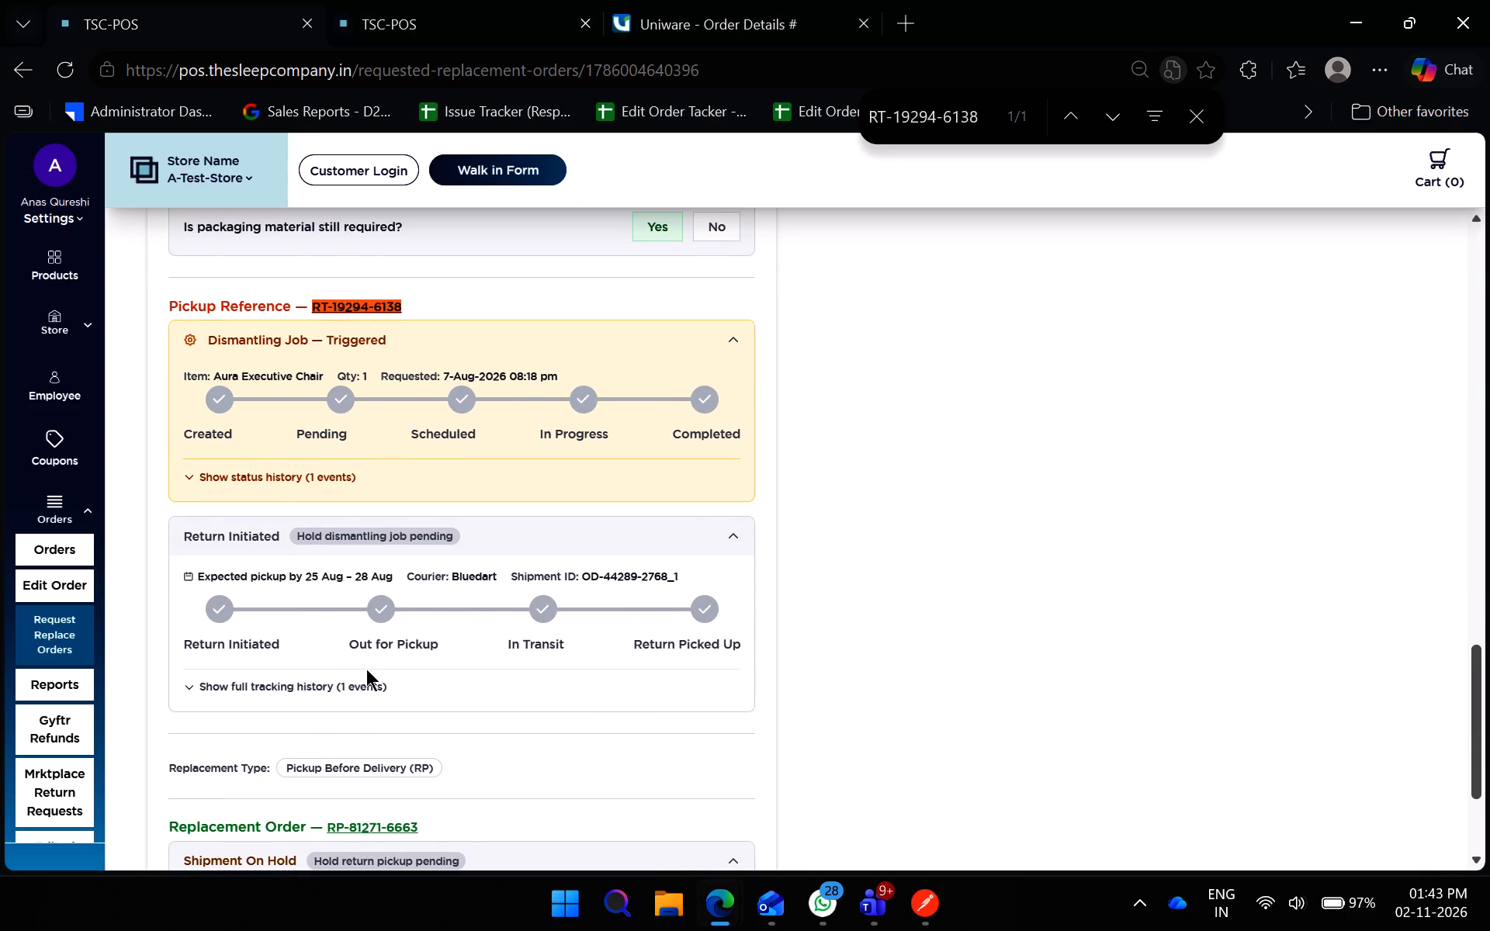
click(338, 672)
click(345, 688)
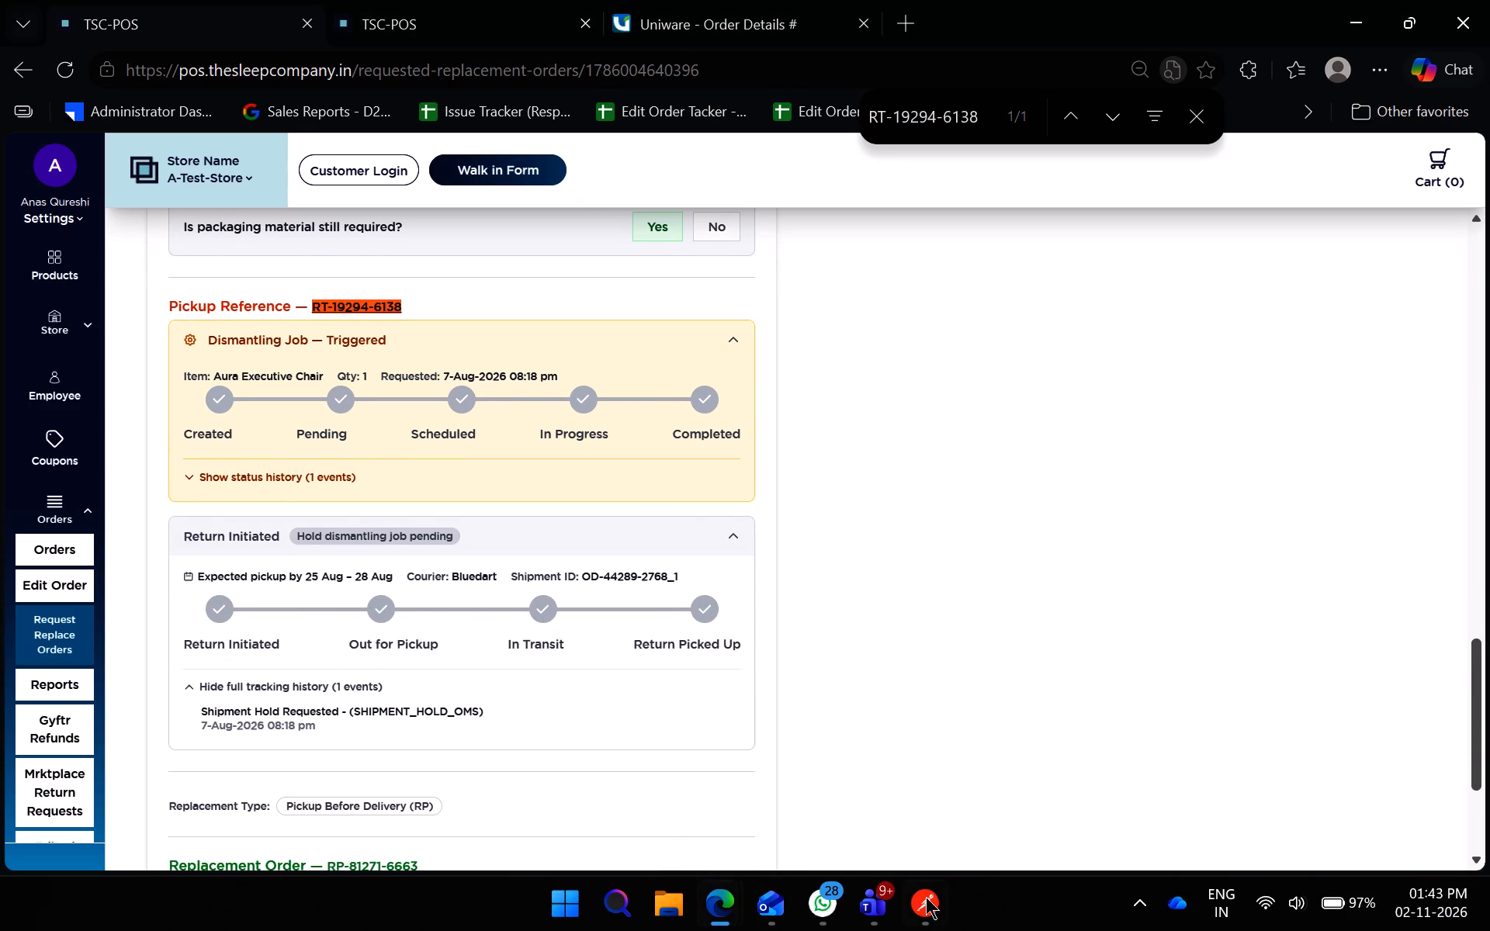
Switch to Postman and select the return order ID in the Mark Return in WMS request body for editing.
click(927, 900)
click(569, 263)
drag(569, 263, 661, 266)
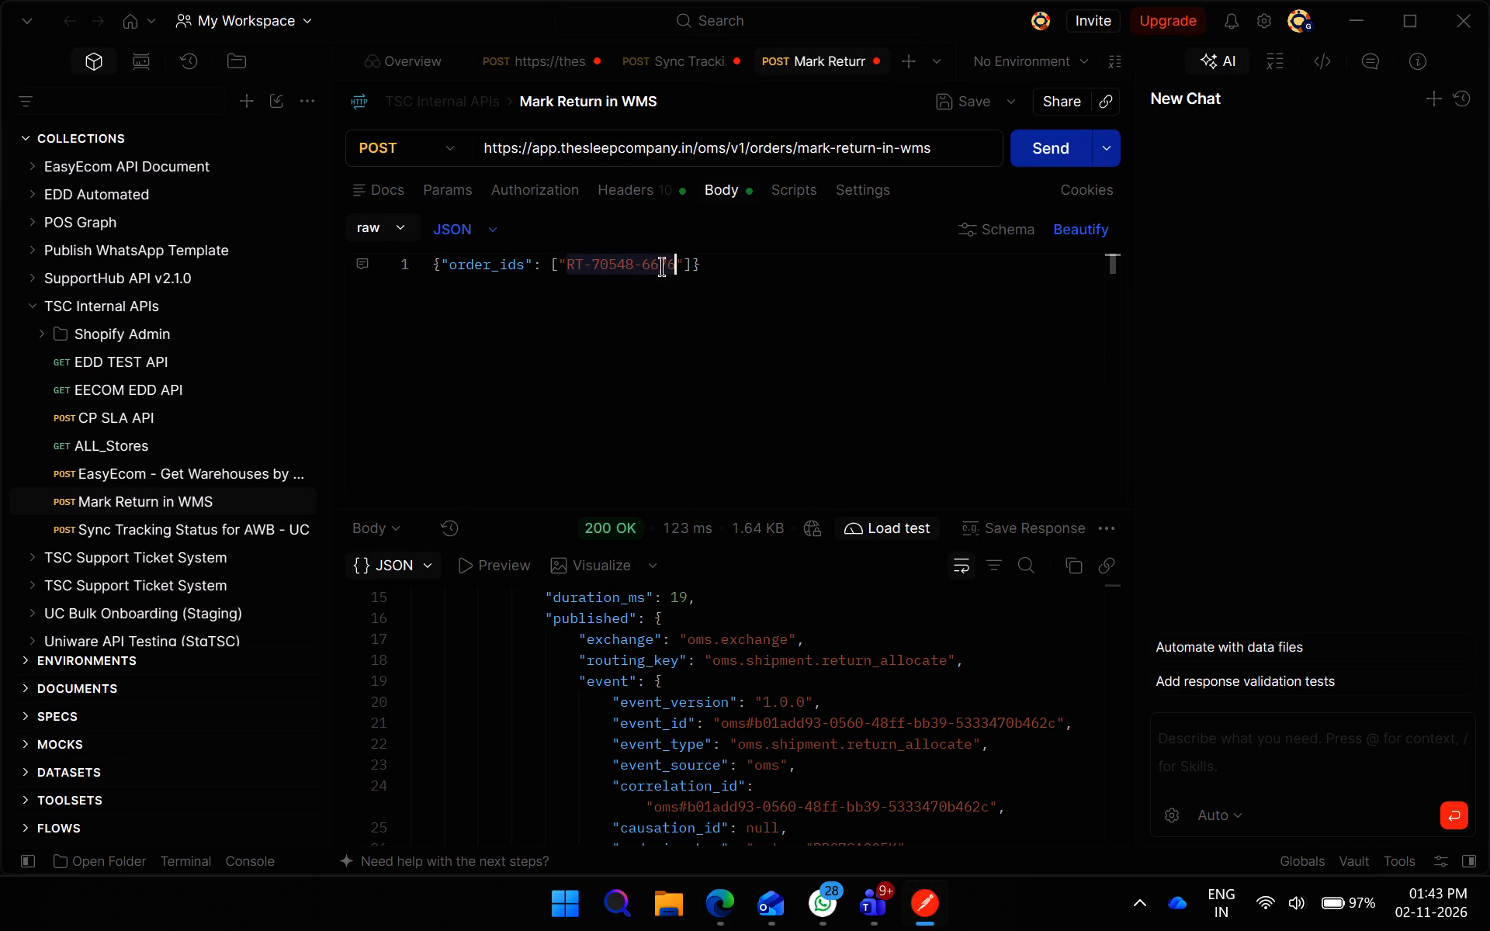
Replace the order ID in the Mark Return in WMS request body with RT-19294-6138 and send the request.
key(ctrl+shift+v)
click(1038, 147)
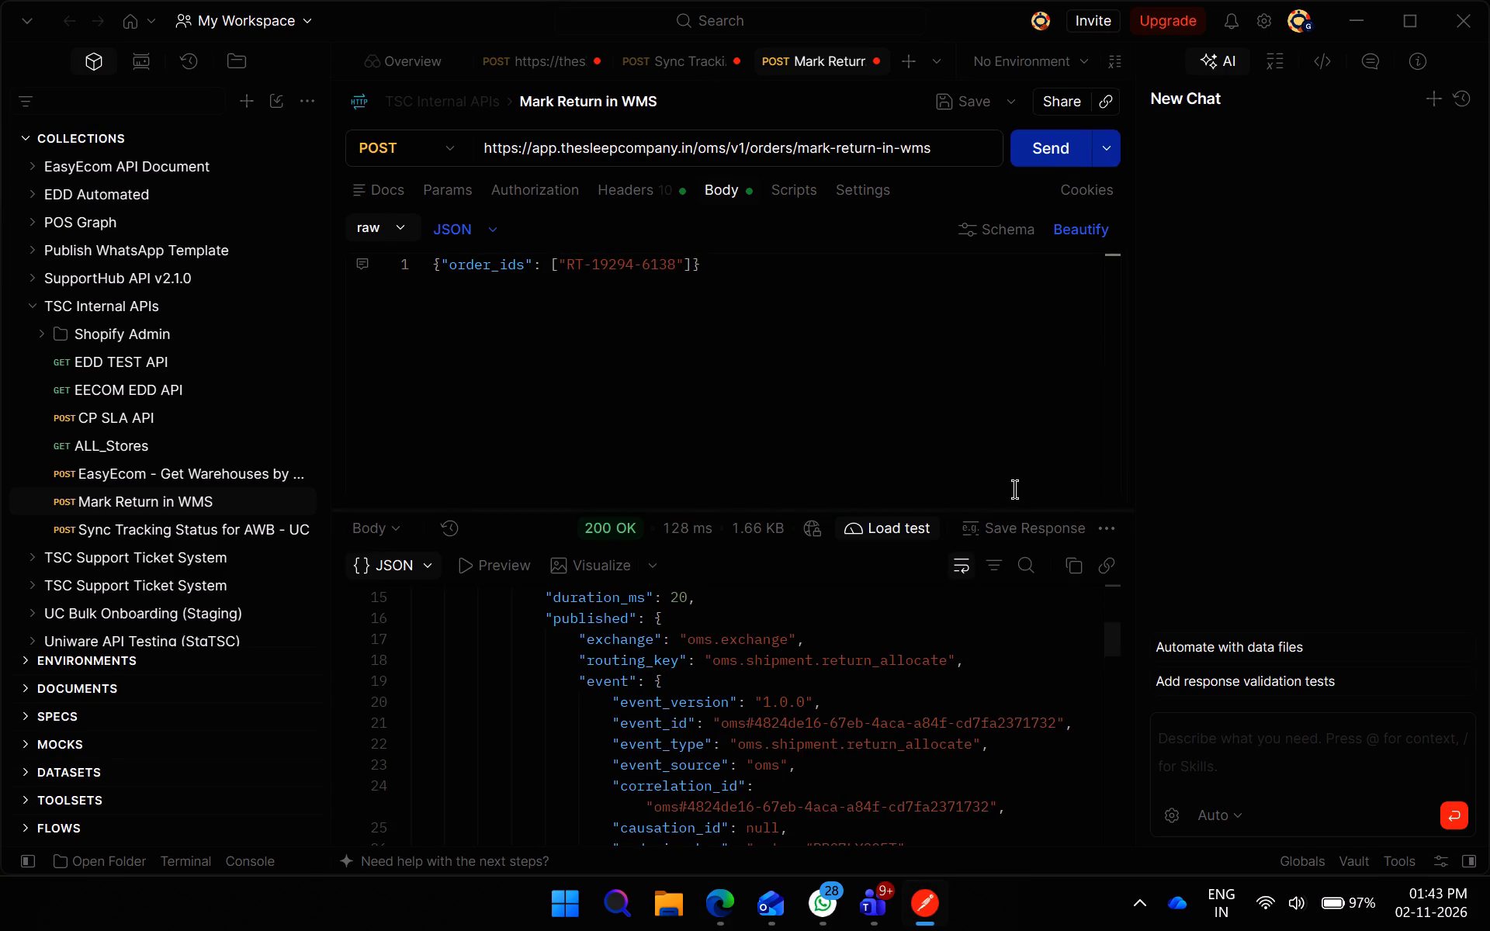
key(alt+Tab)
key(ctrl+shift+r)
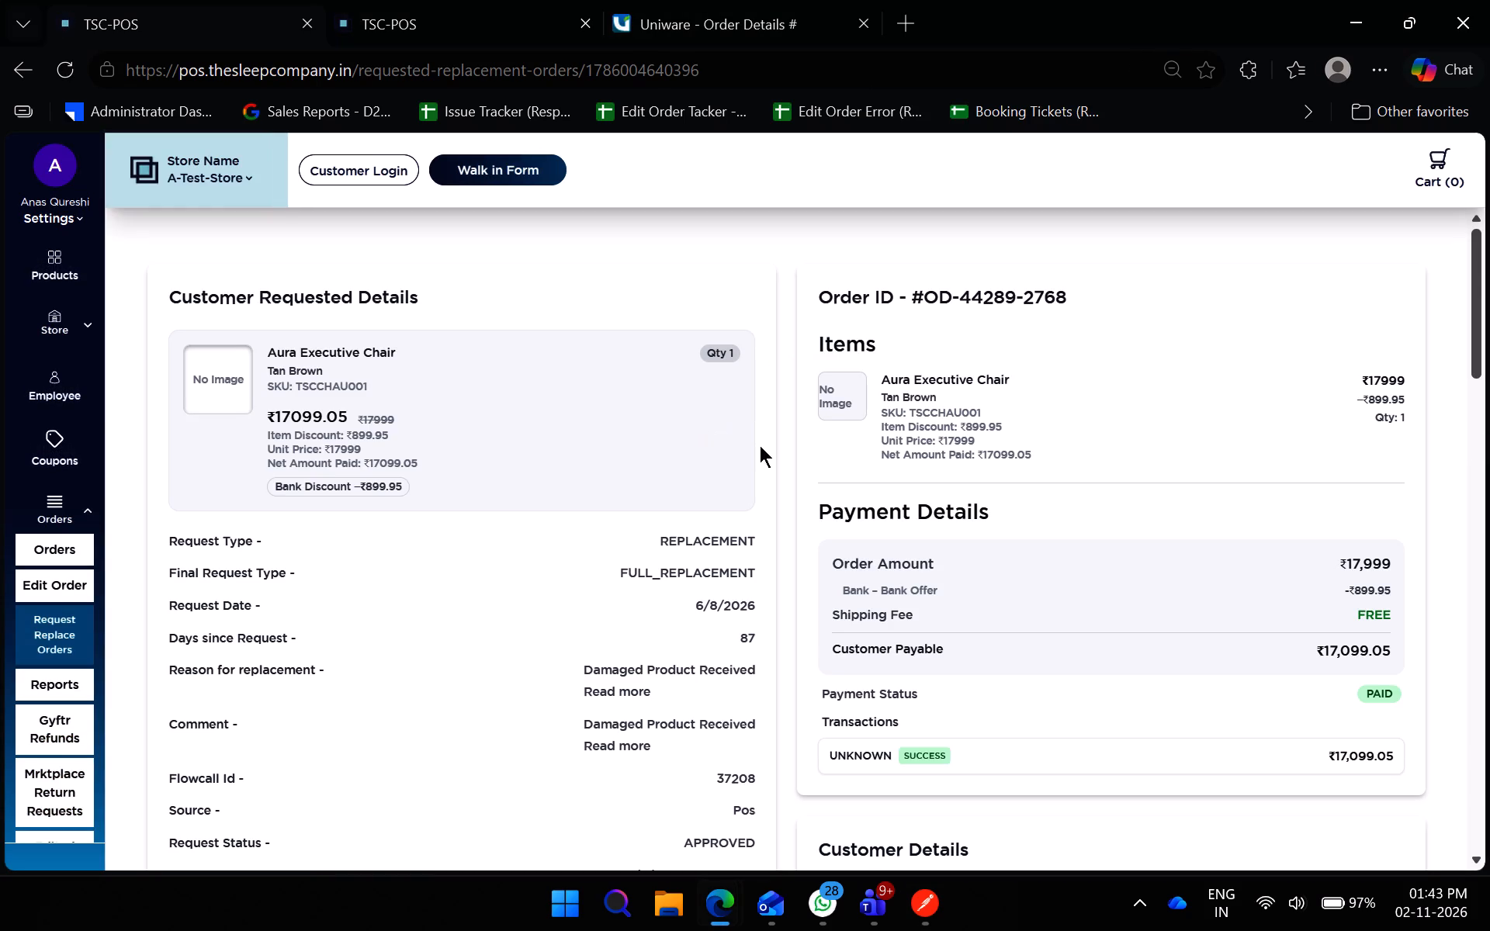
key(ctrl+f)
click(1112, 118)
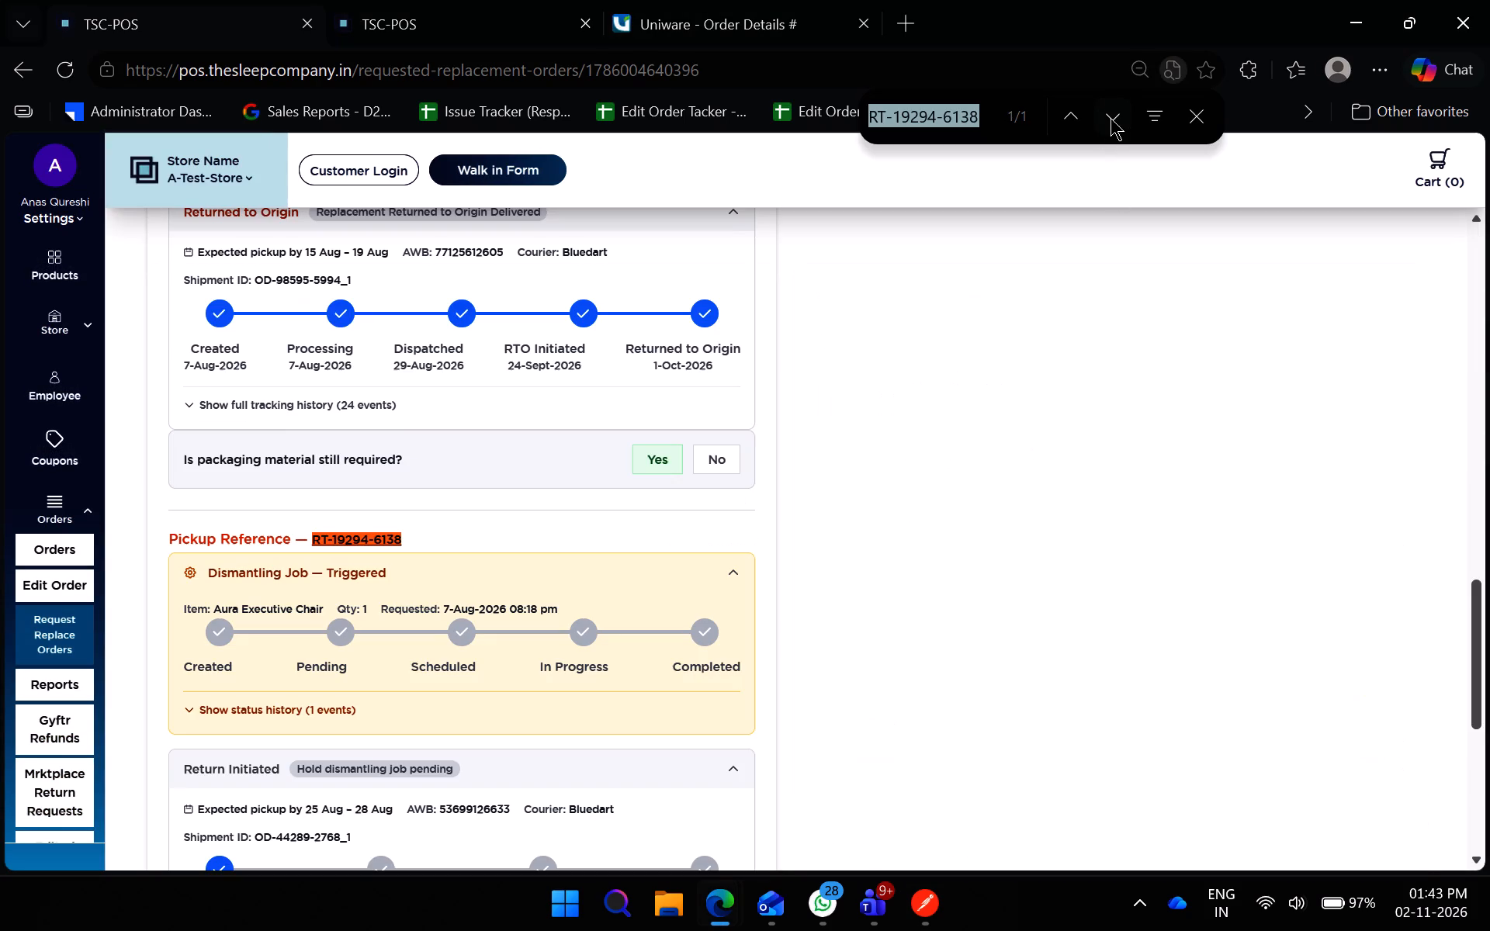
scroll(918, 418, down, 2)
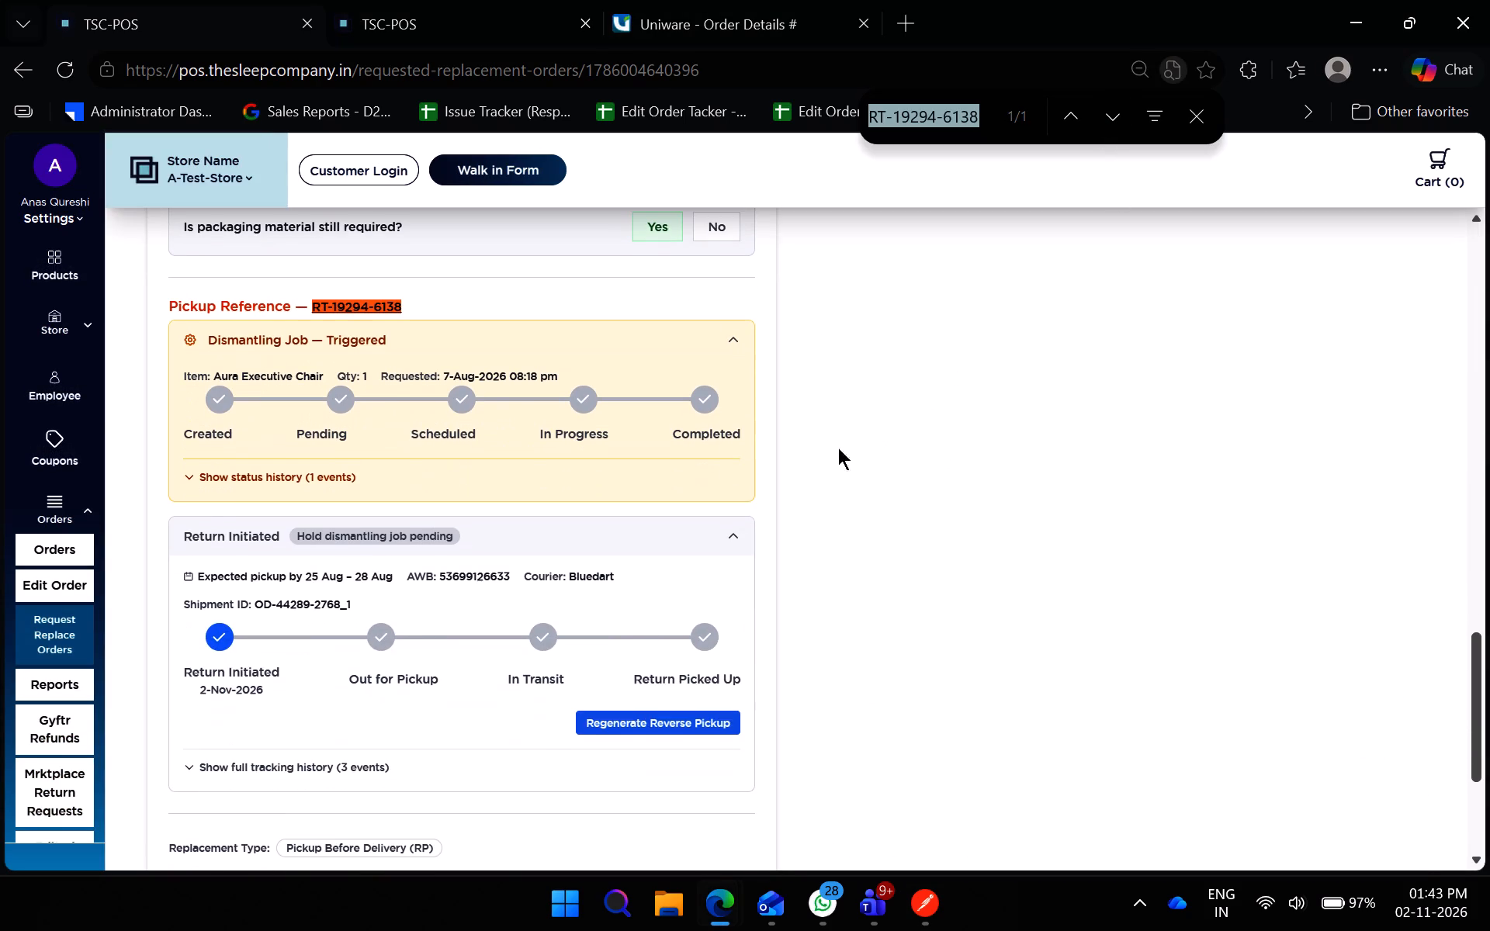
click(344, 772)
double_click(452, 582)
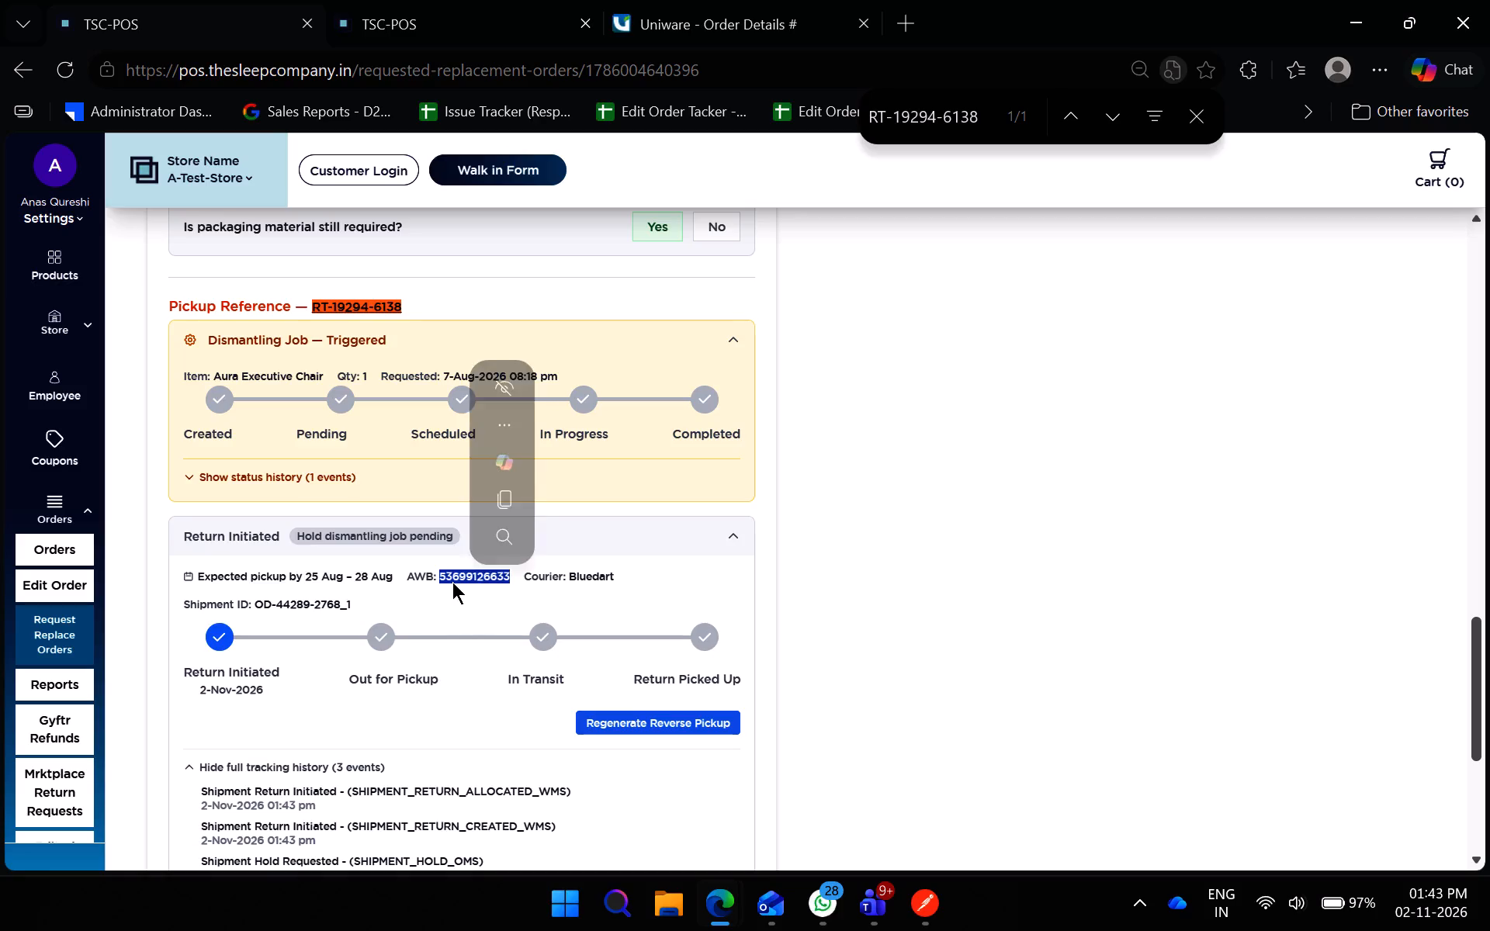
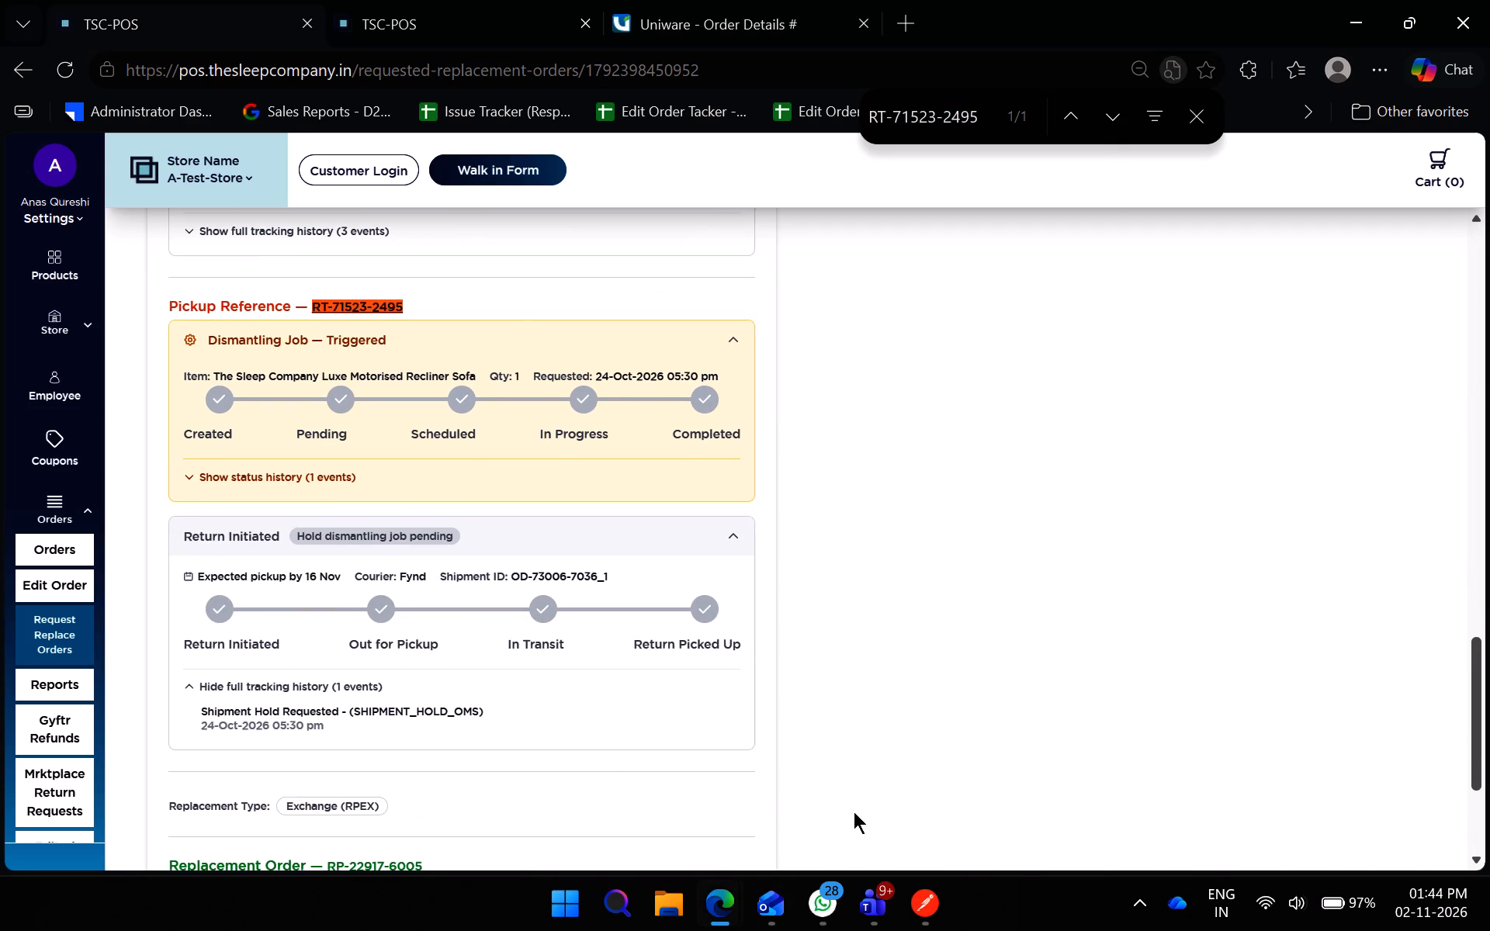
click(918, 909)
click(574, 267)
drag(574, 267, 647, 264)
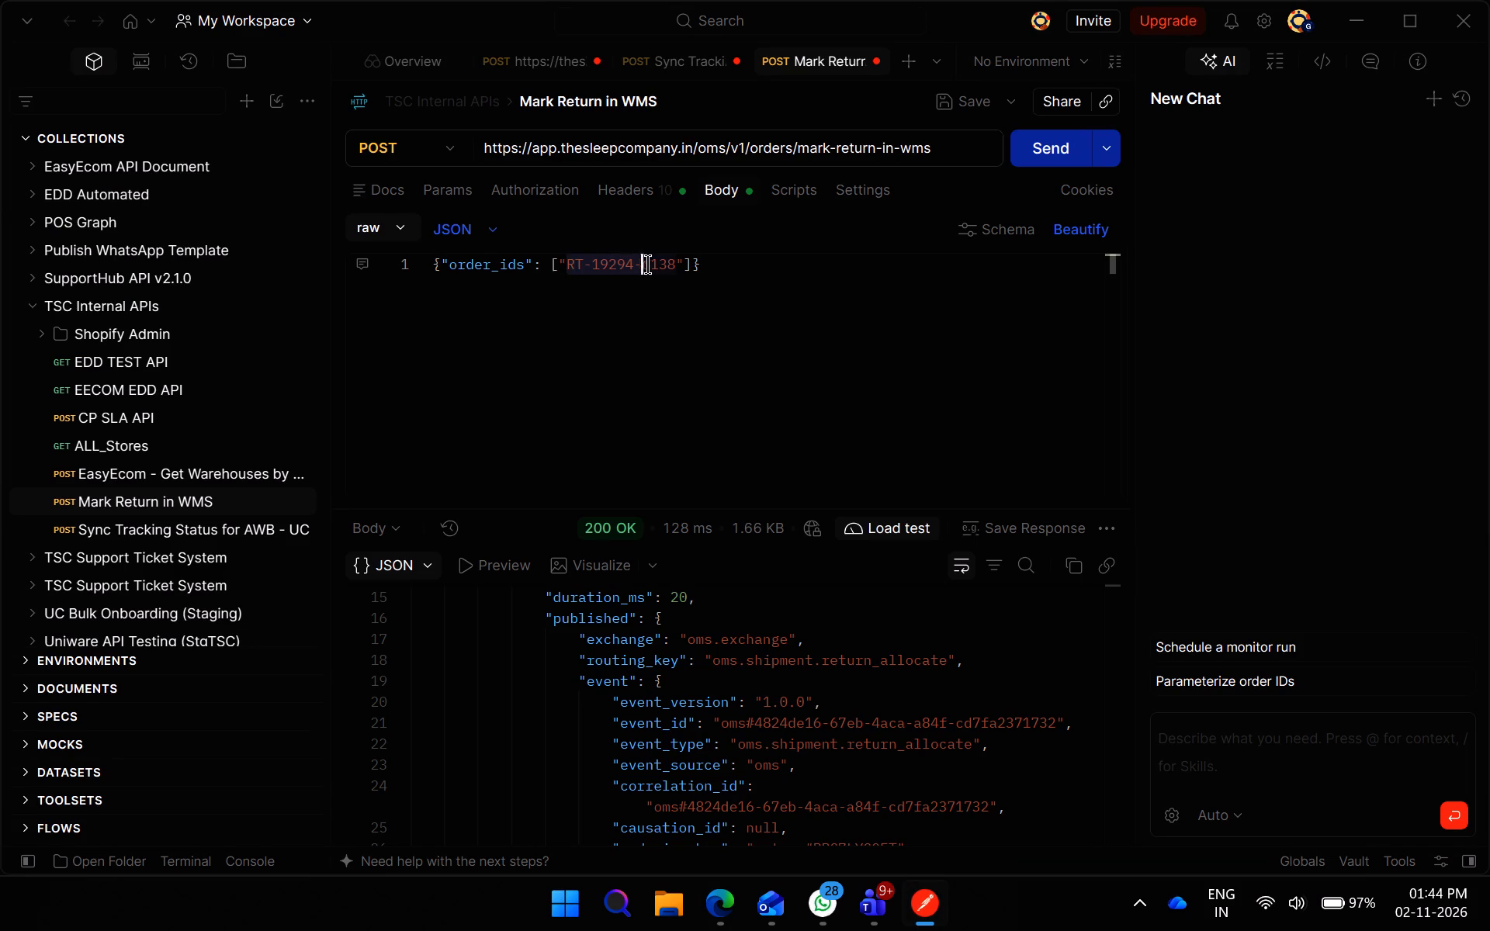
drag(647, 264, 656, 263)
key(ctrl+shift+v)
click(1066, 136)
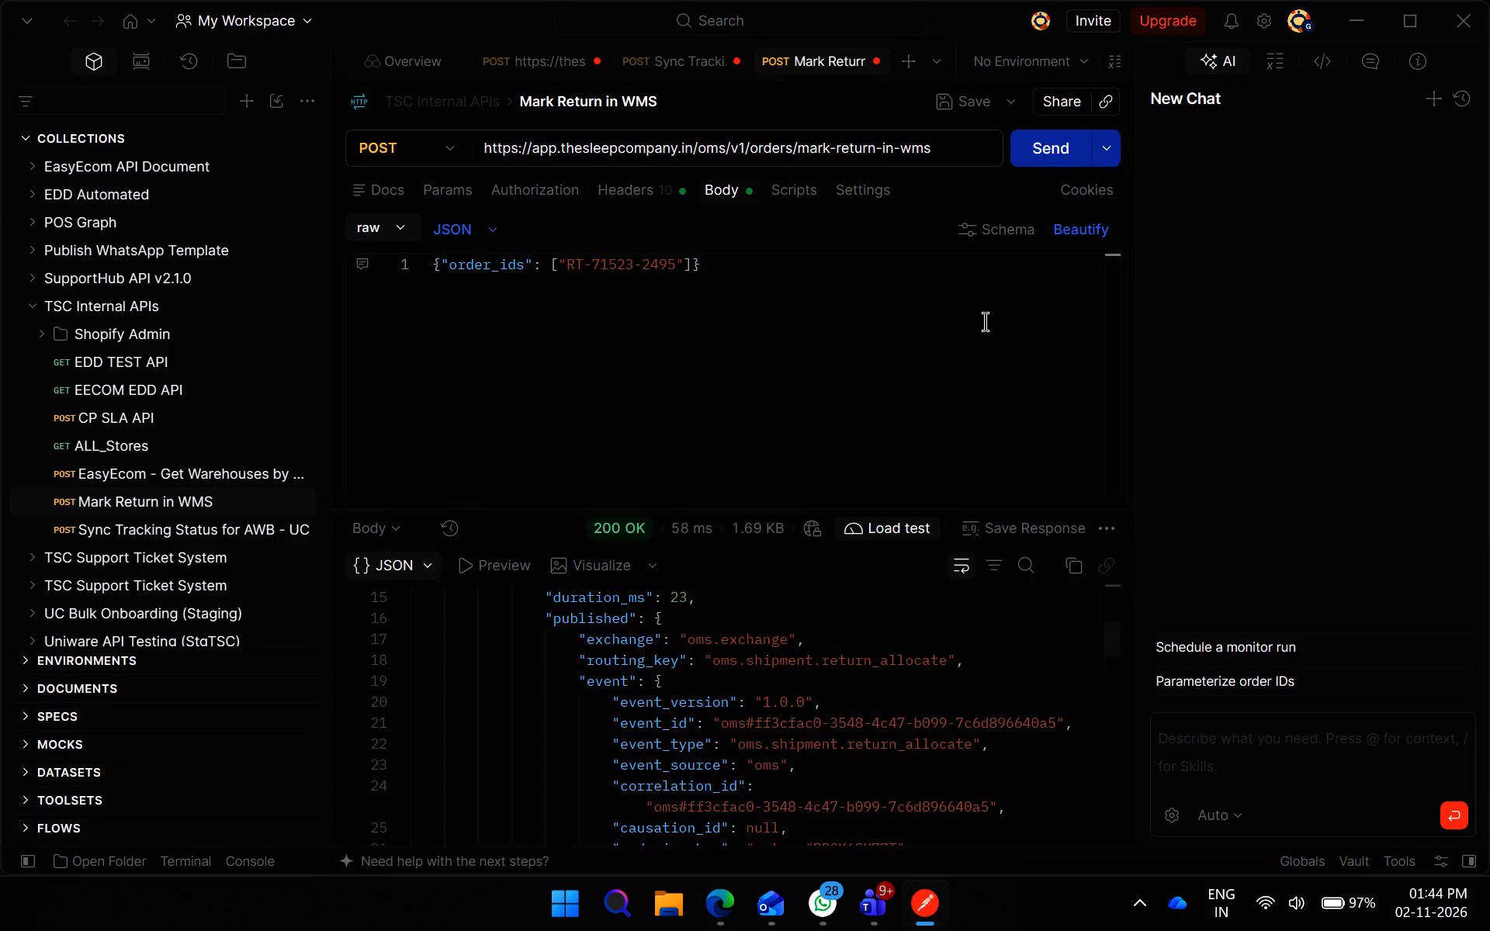
key(alt+Tab)
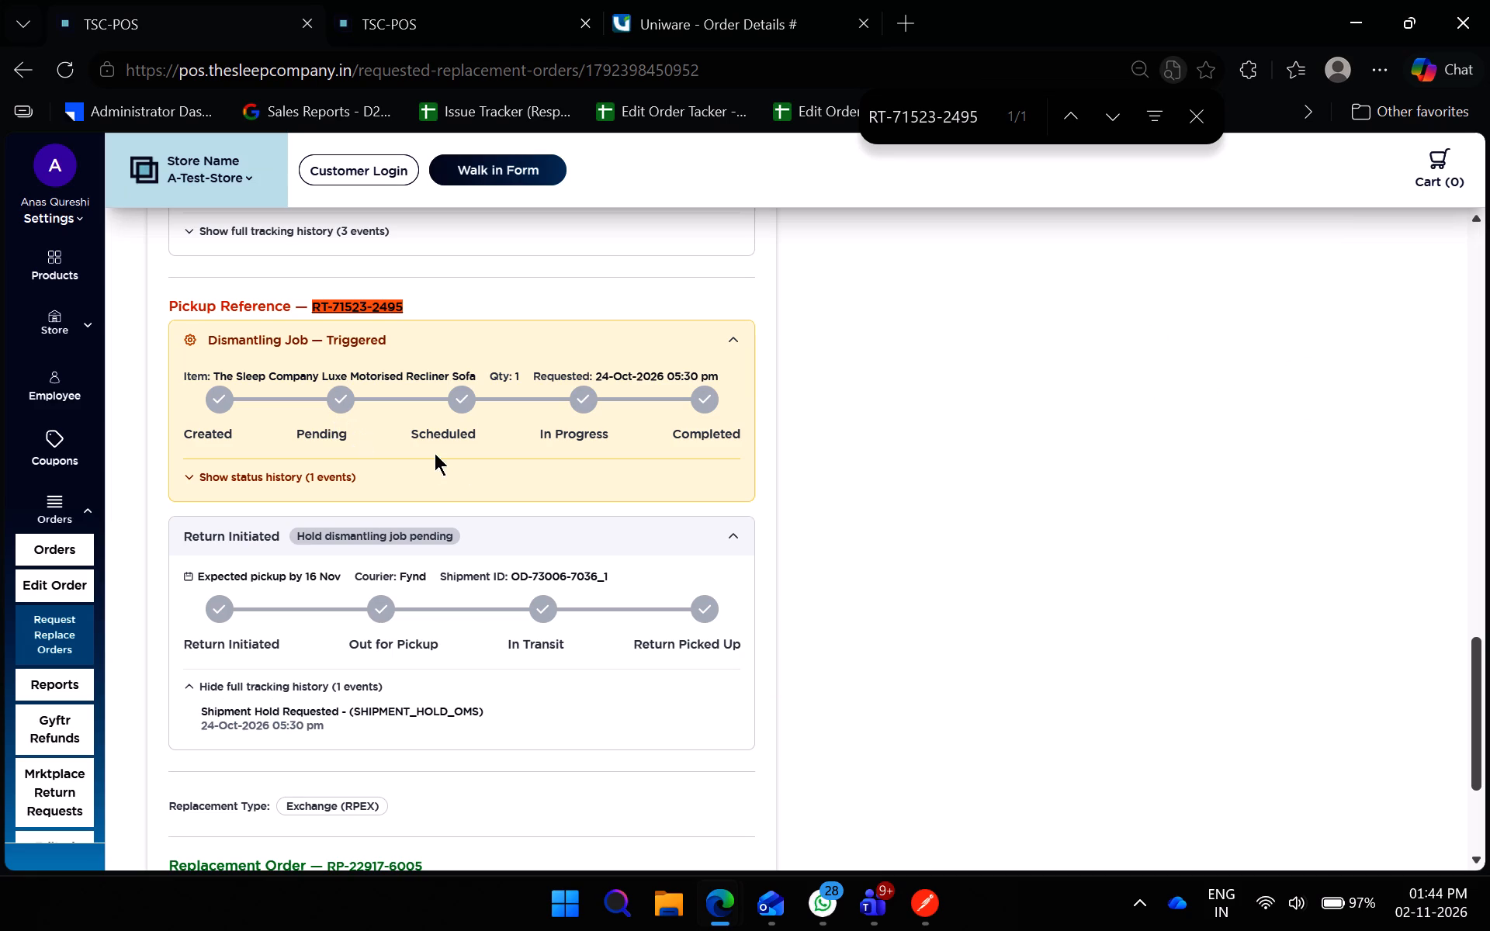
key(ctrl+shift+r)
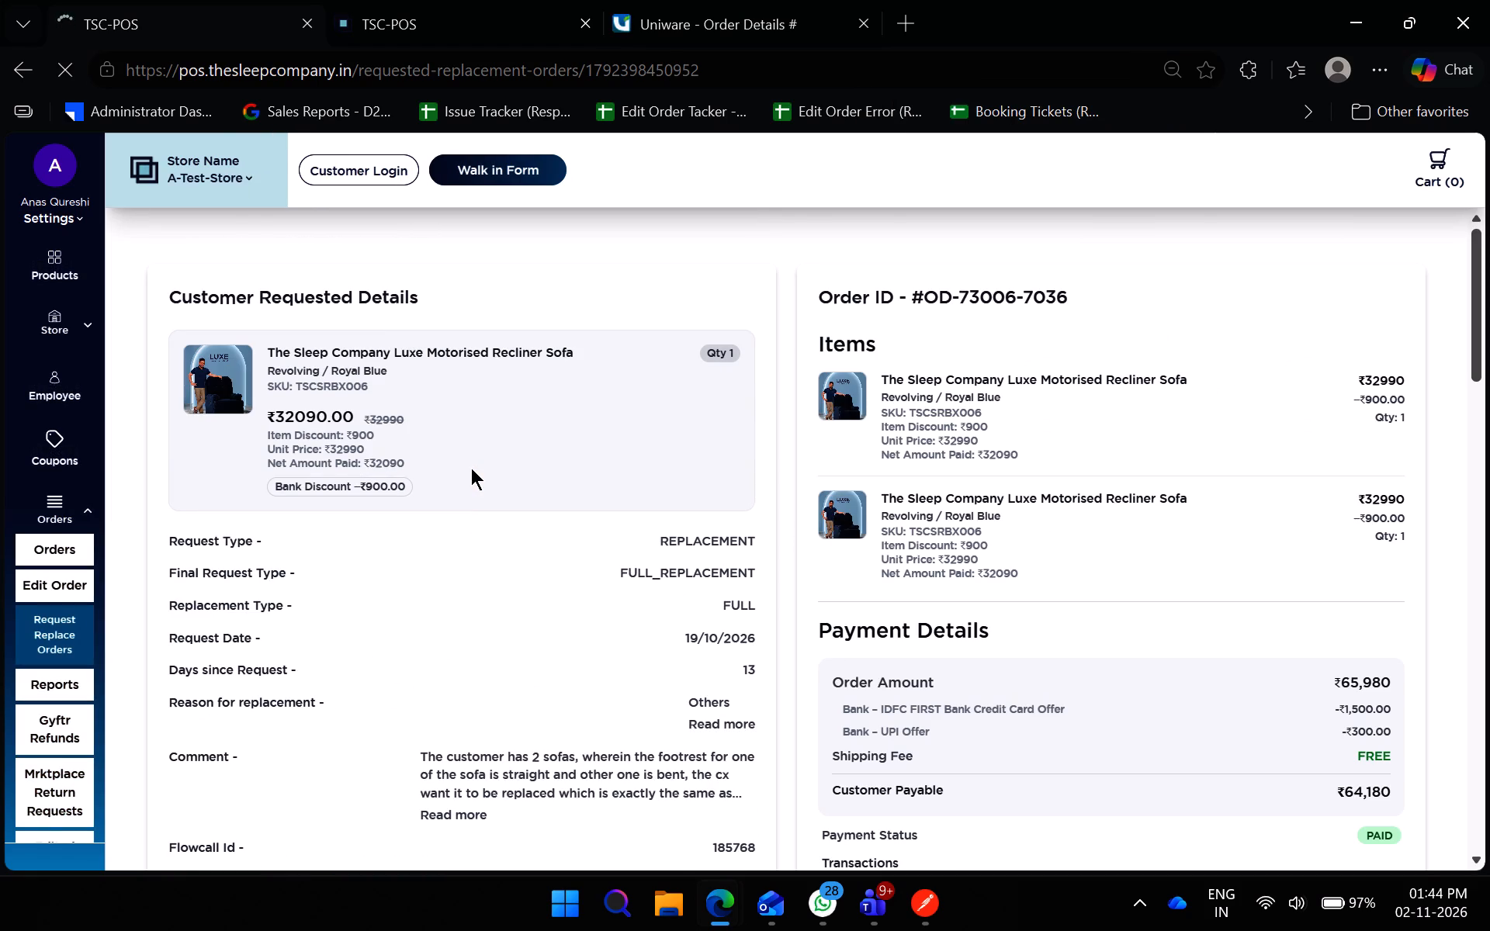
key(ctrl+f)
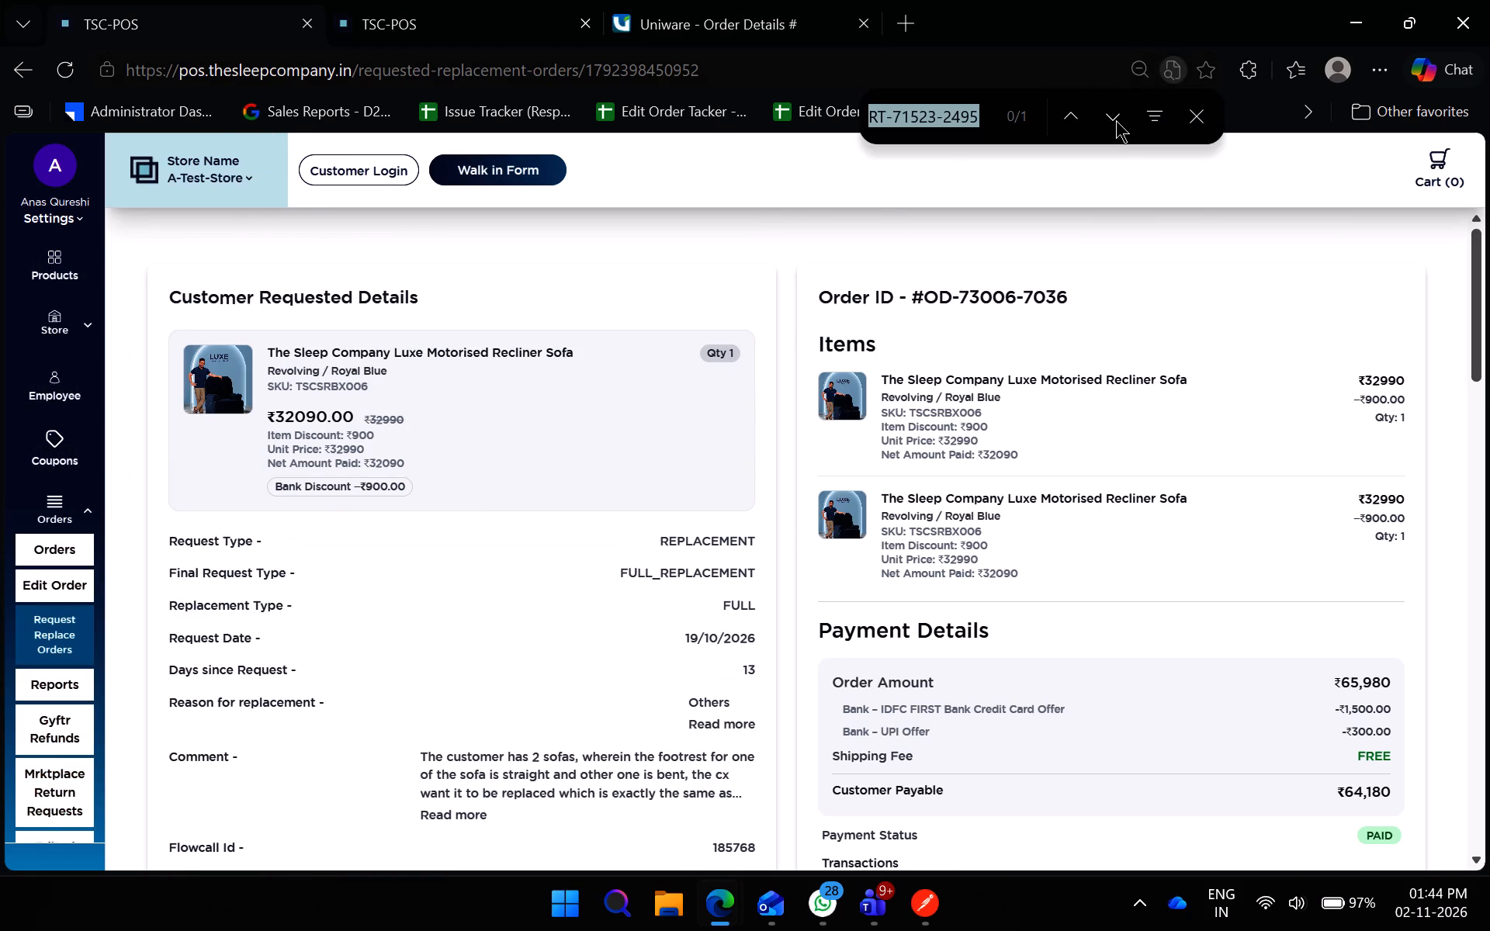
click(1107, 143)
click(1110, 125)
scroll(693, 598, down, 1)
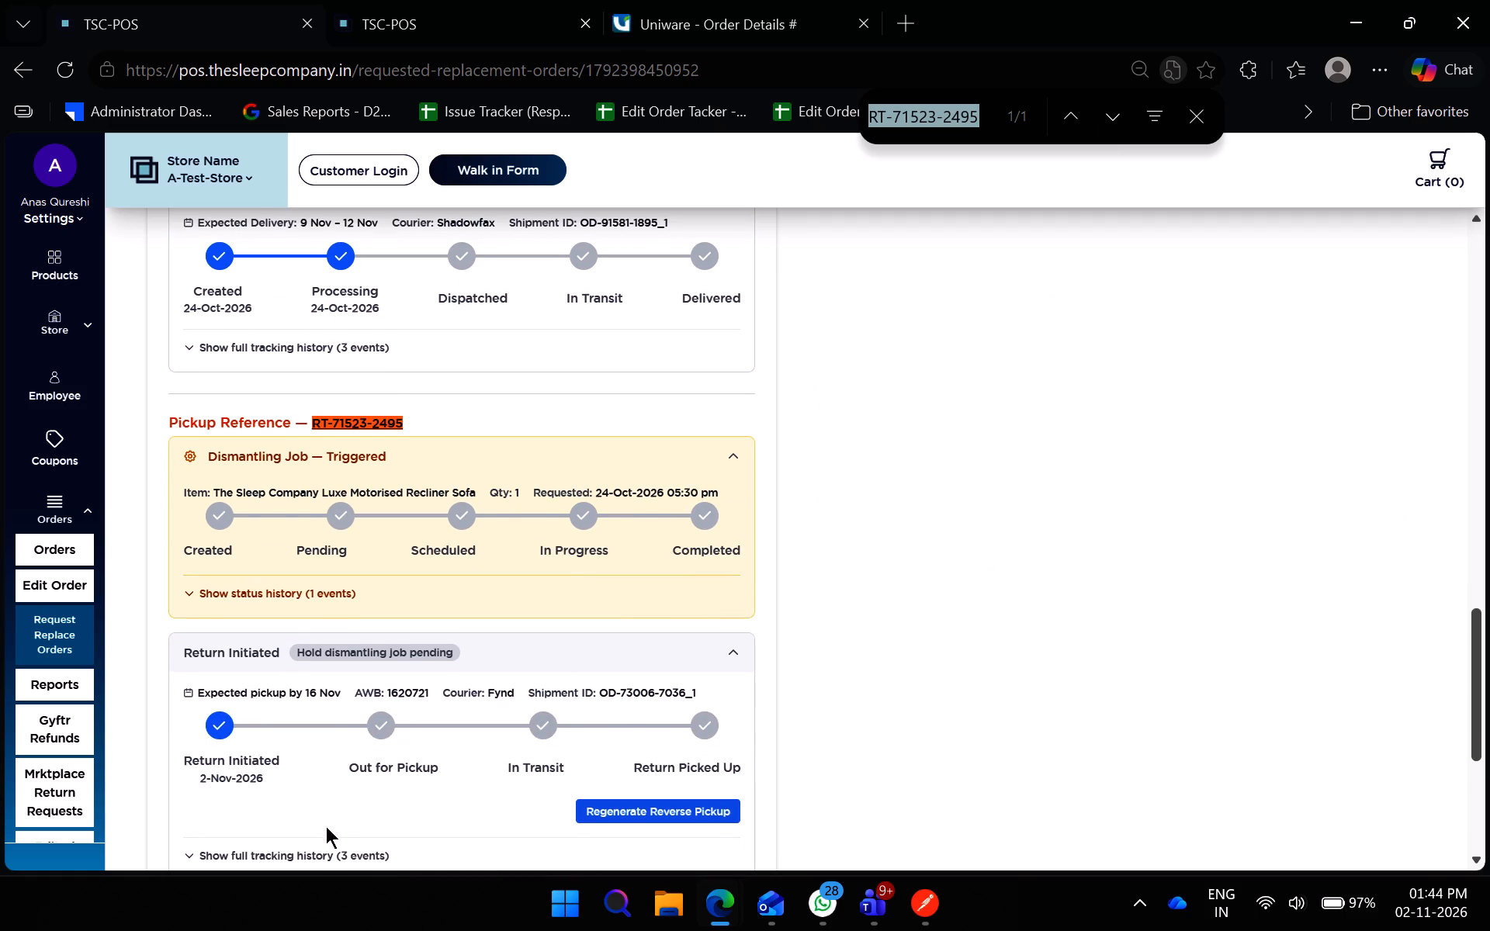
scroll(324, 832, down, 1)
click(334, 743)
double_click(403, 586)
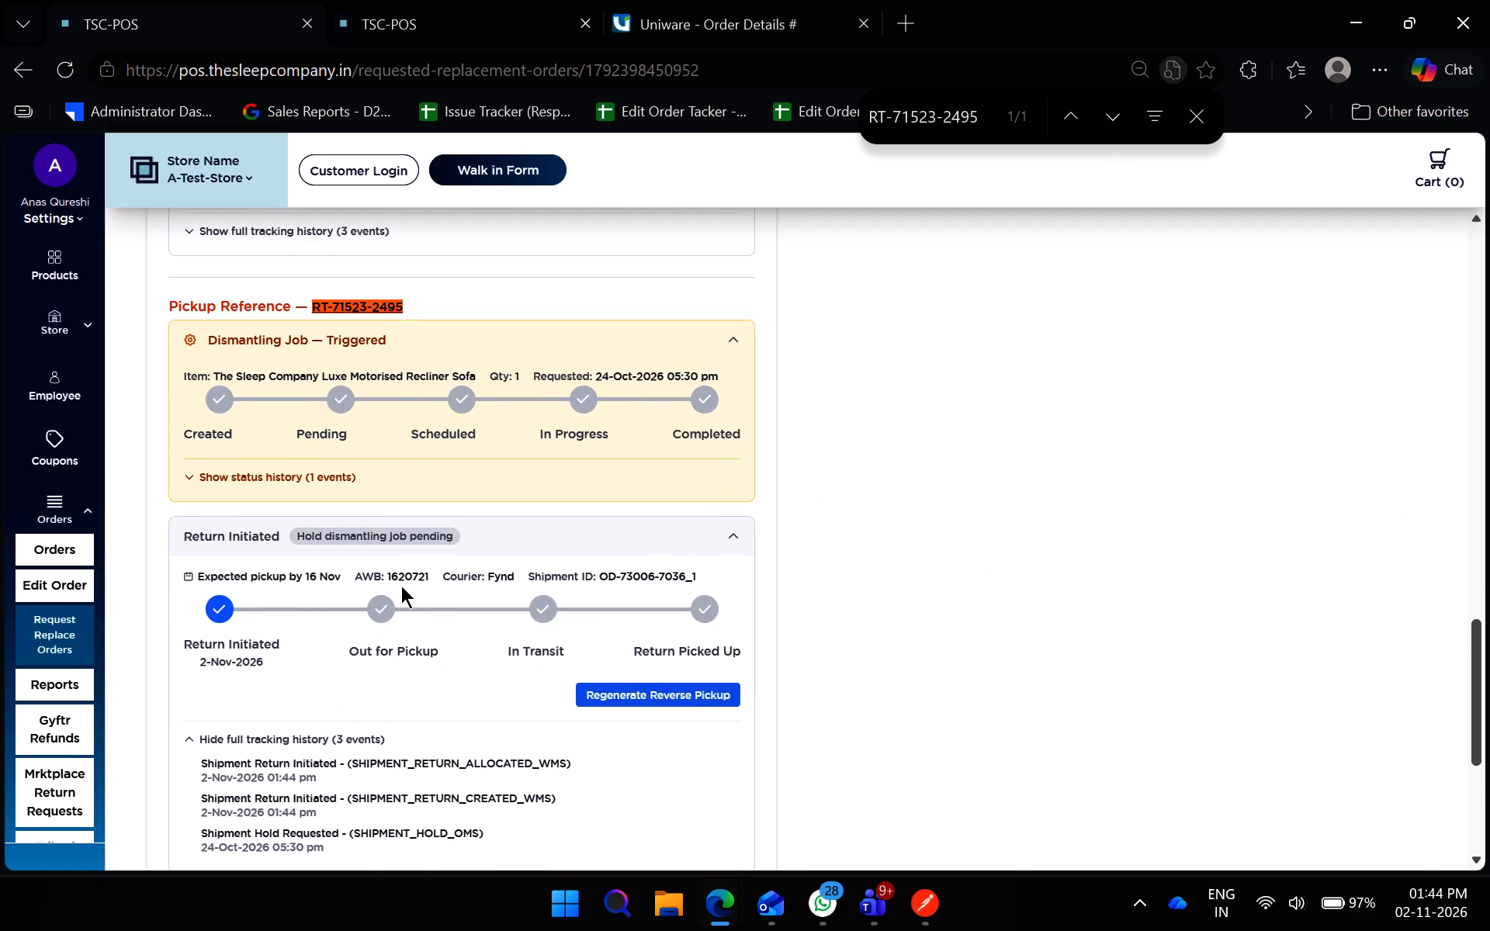
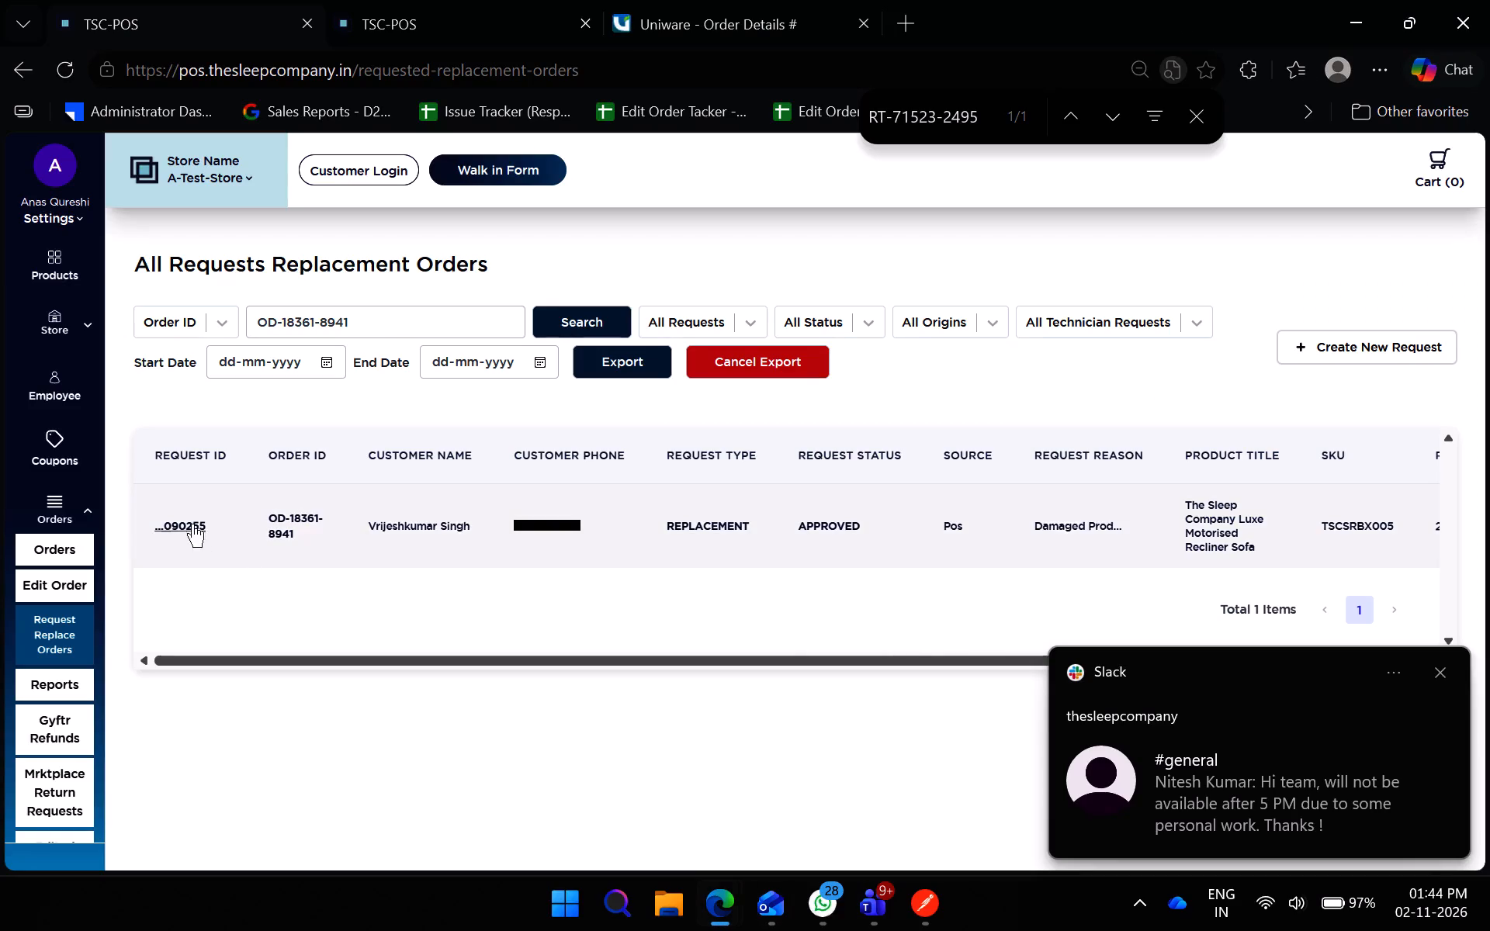
key(ctrl+f)
key(ctrl+v)
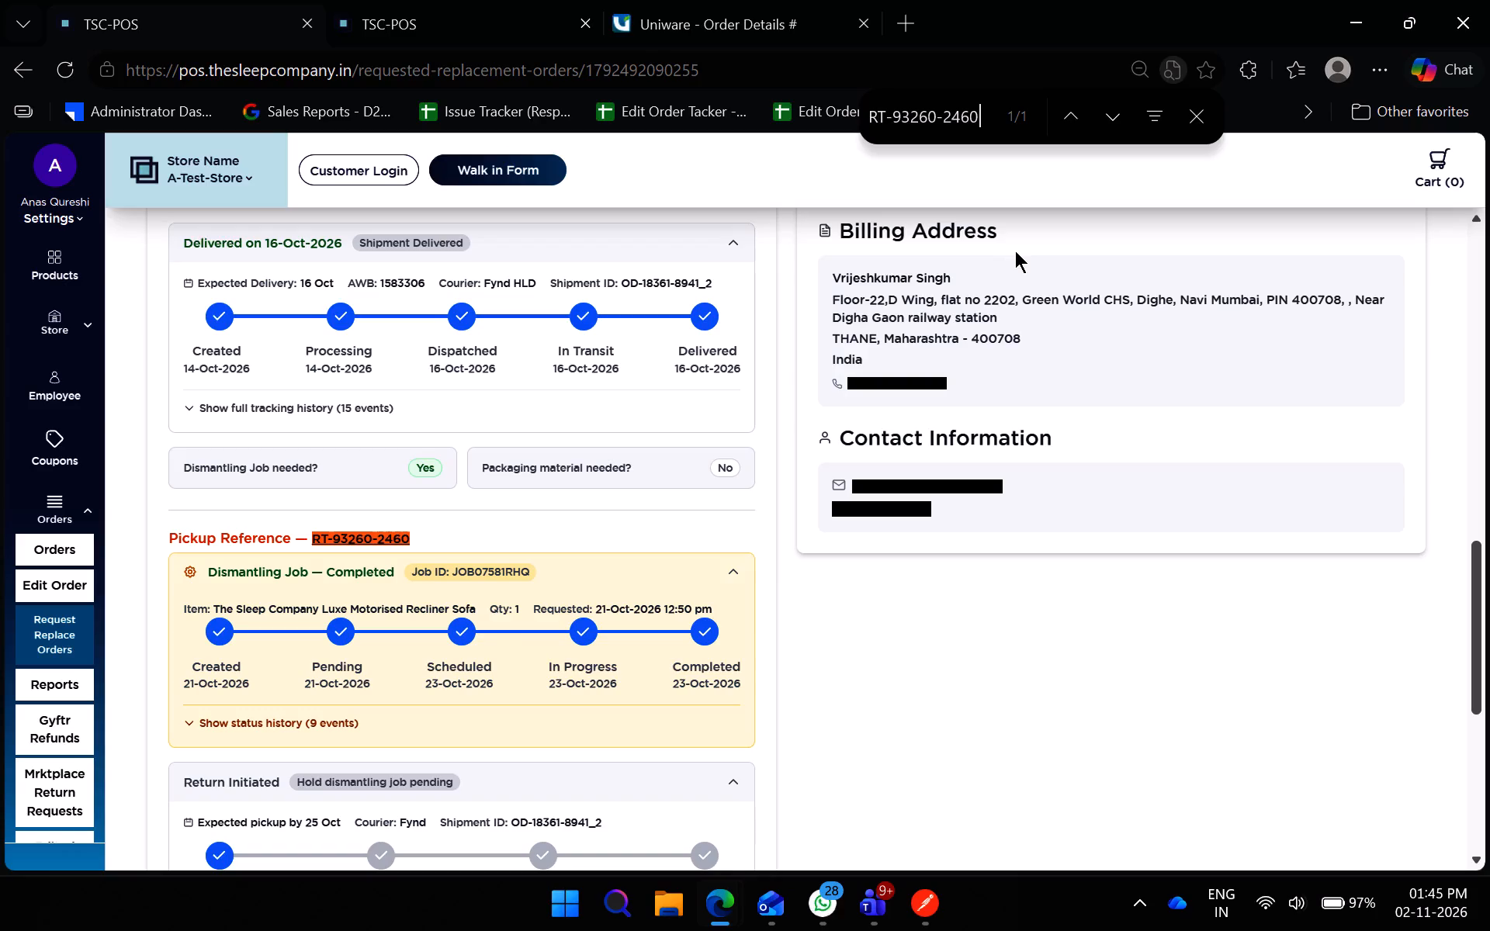
click(1123, 113)
scroll(820, 732, down, 2)
click(348, 761)
click(362, 749)
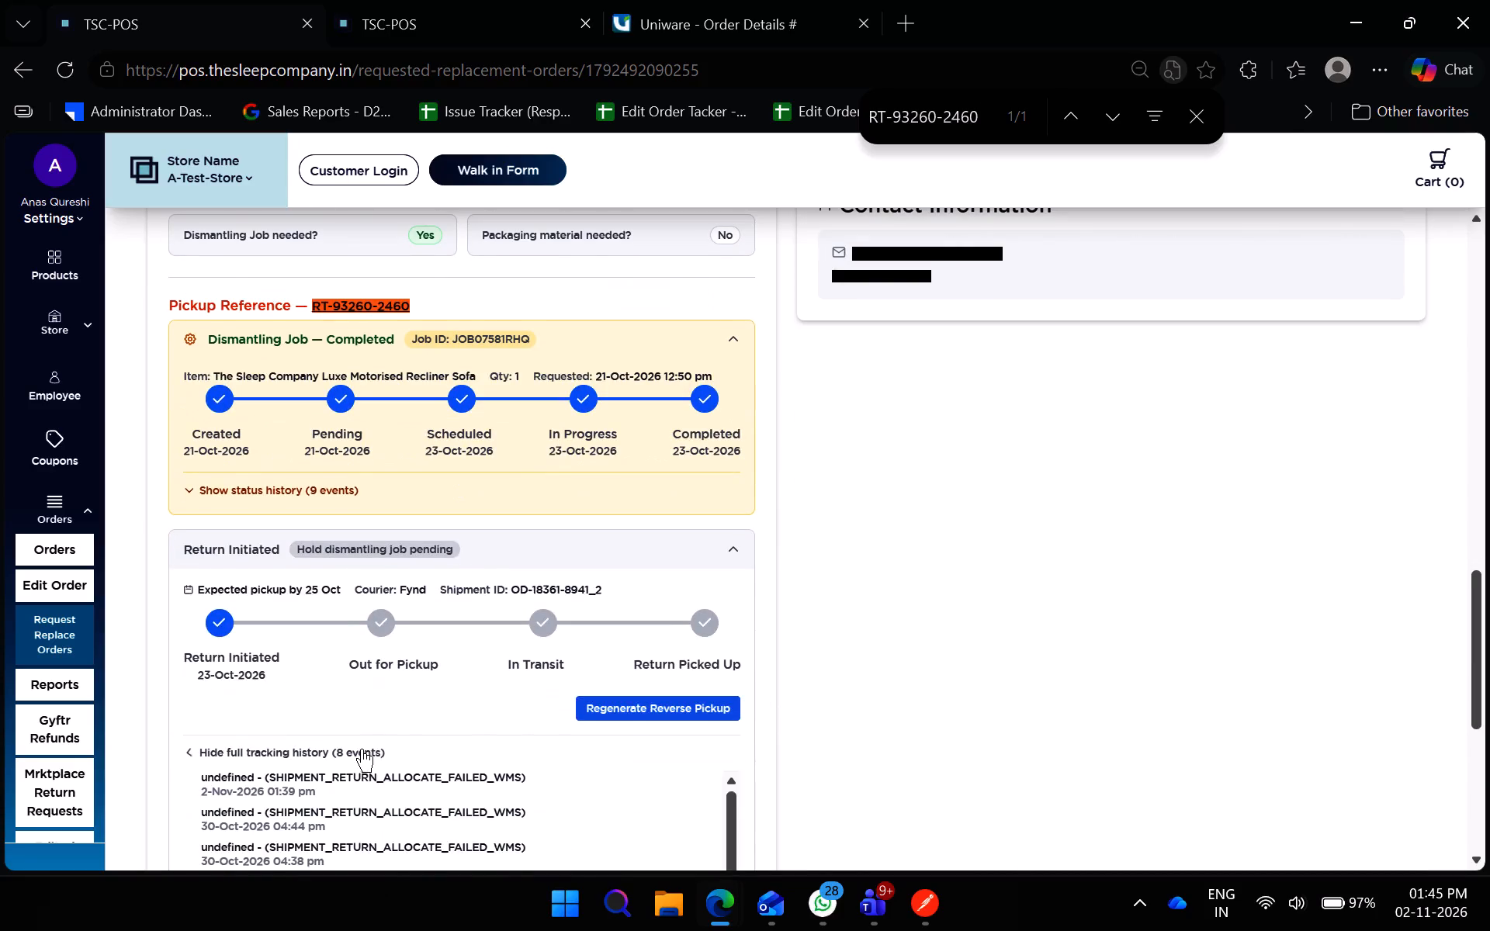
scroll(656, 709, down, 1)
click(954, 912)
click(937, 910)
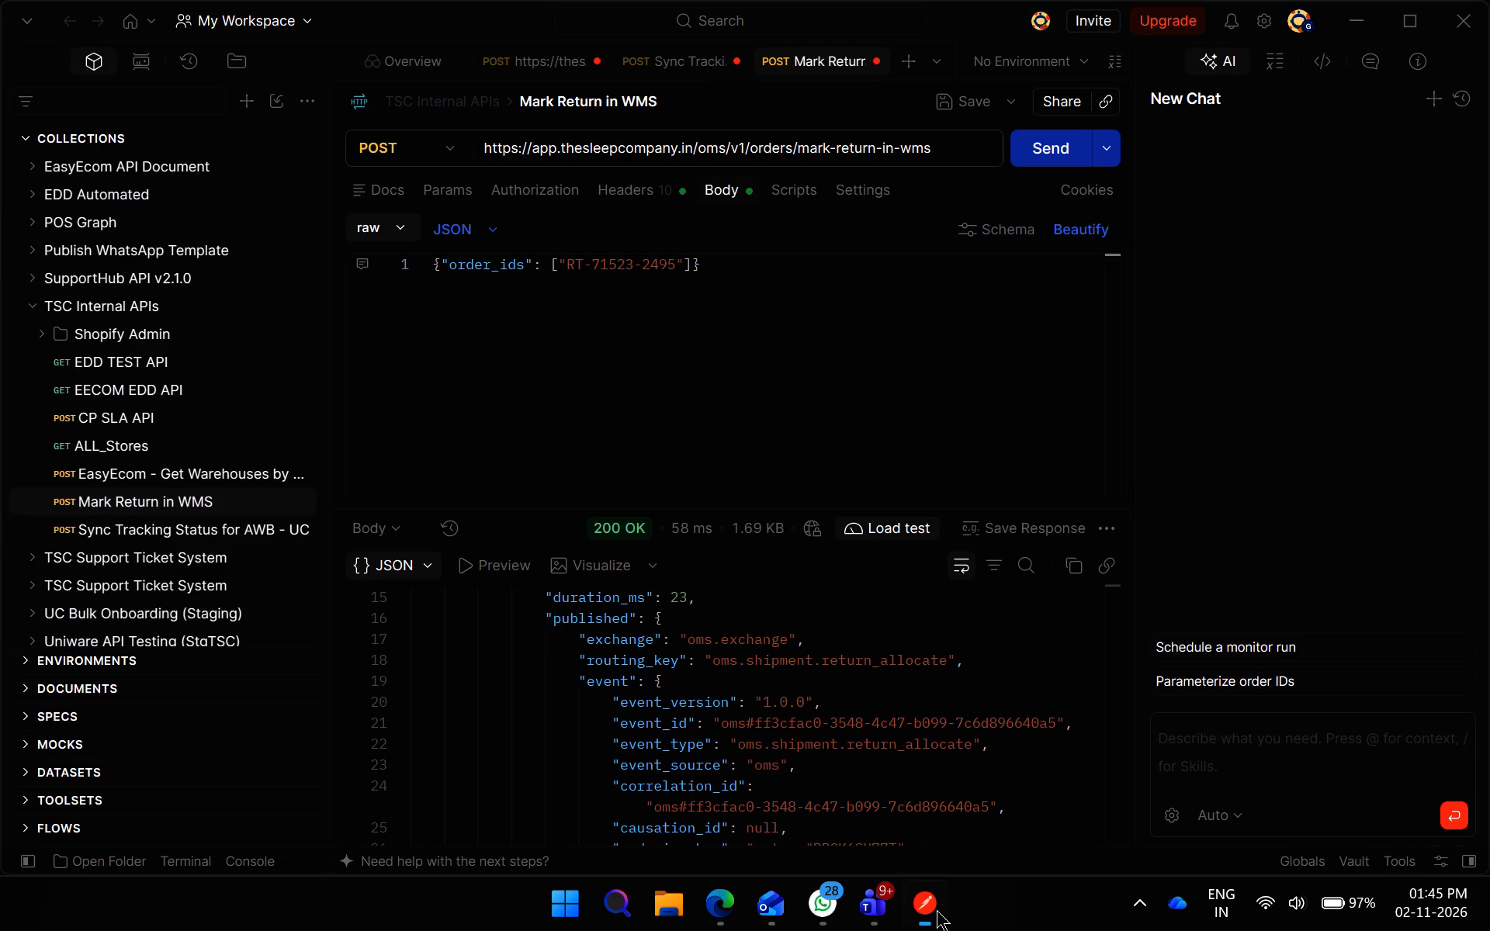
click(561, 255)
click(574, 265)
drag(574, 265, 639, 269)
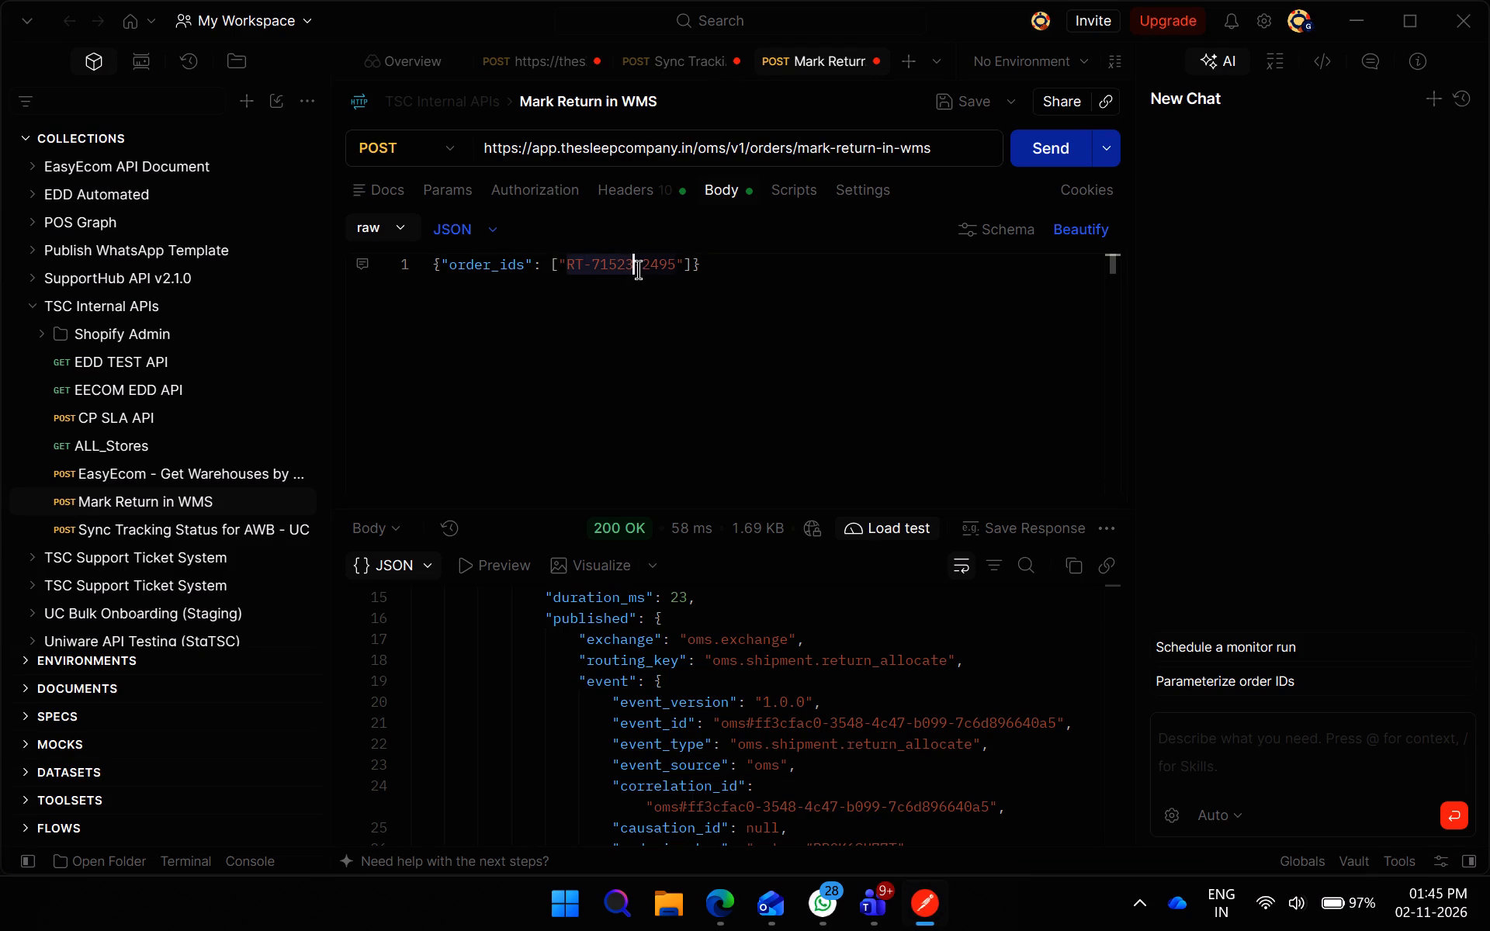
drag(639, 269, 654, 269)
key(ctrl+shift+v)
click(1061, 148)
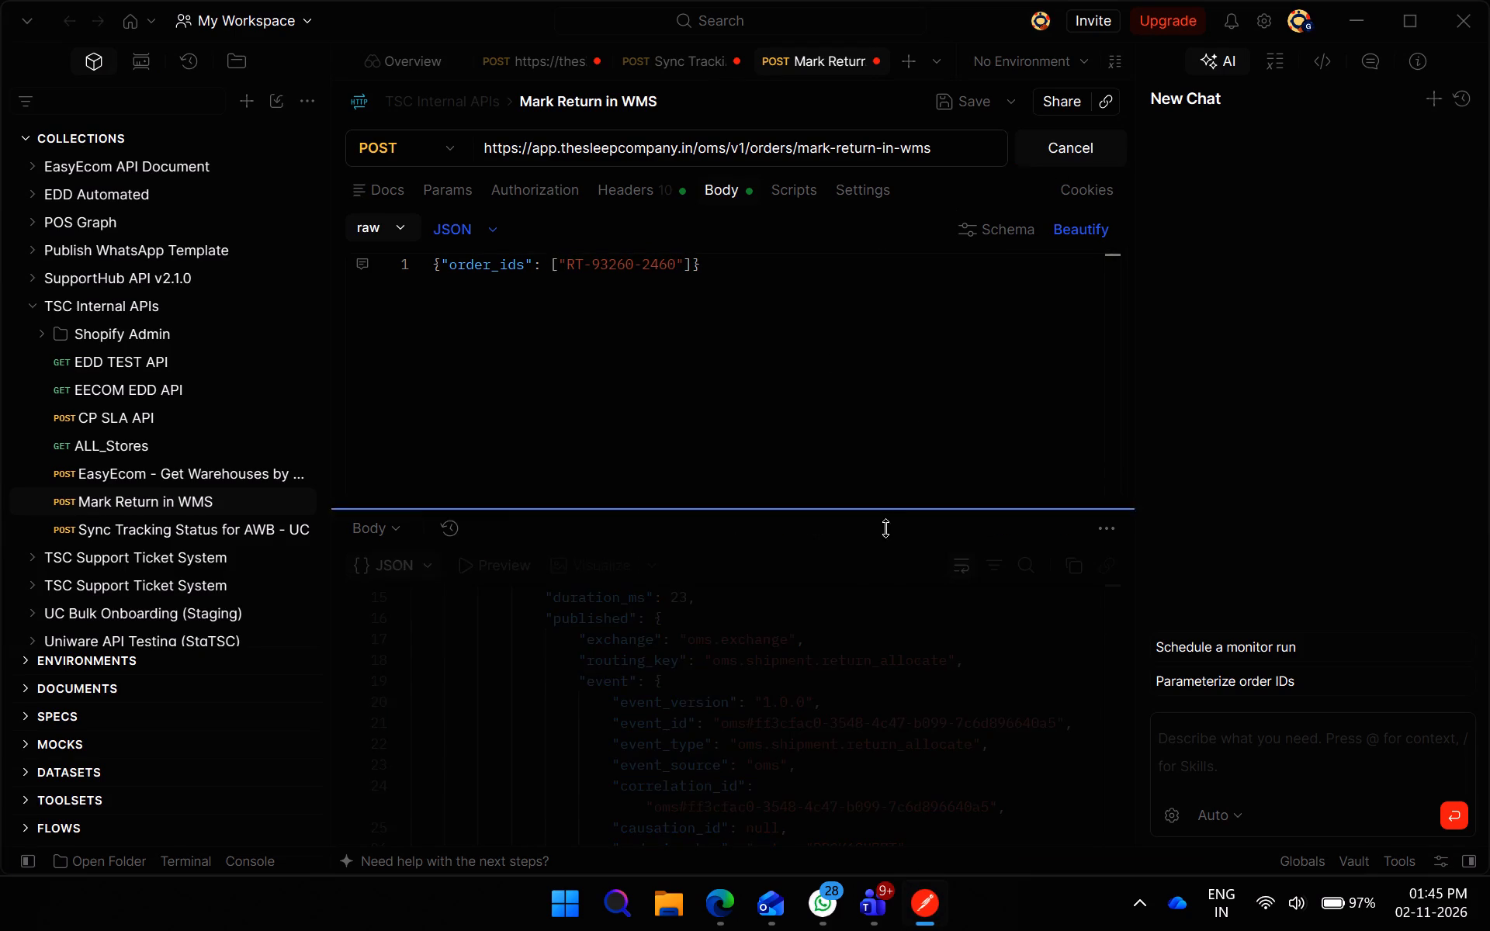
key(alt+Tab)
key(ctrl+shift+r)
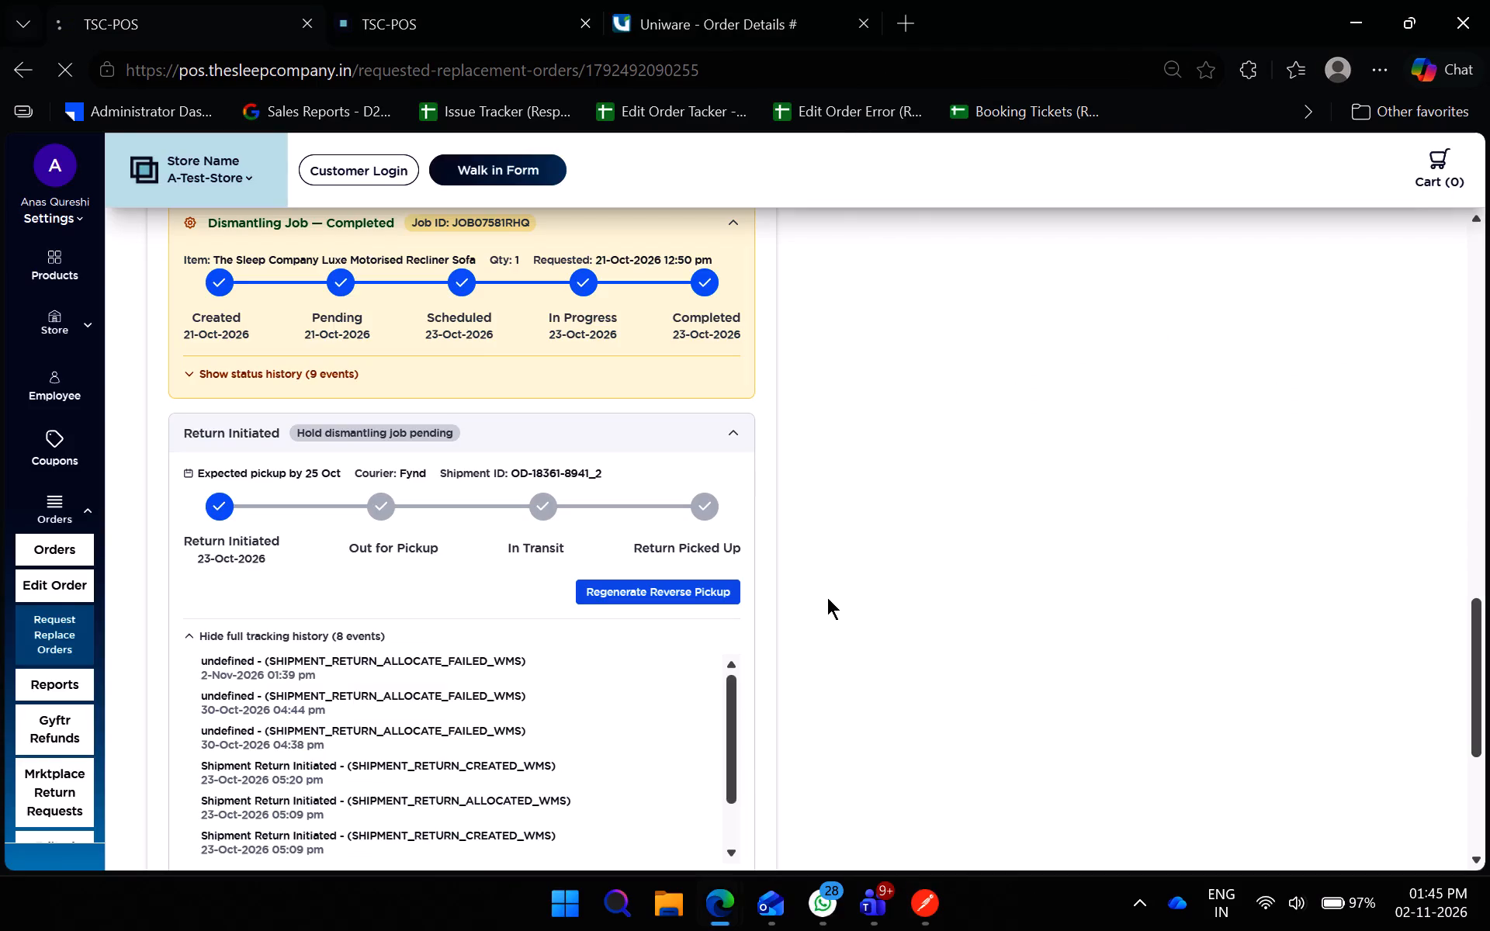
key(ctrl+f)
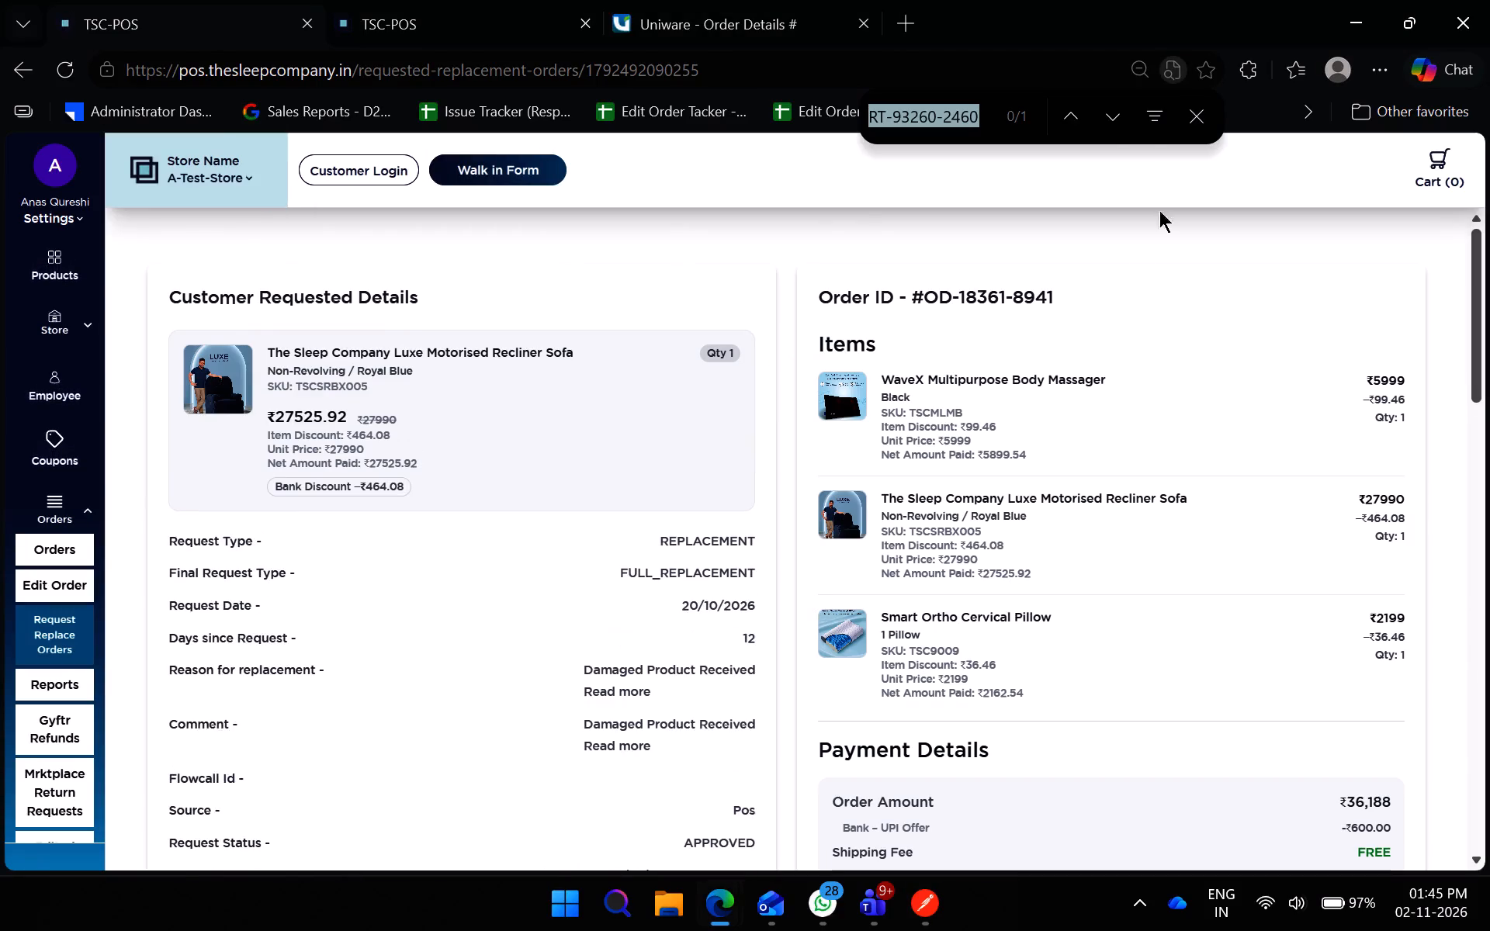
click(1111, 120)
scroll(915, 458, down, 2)
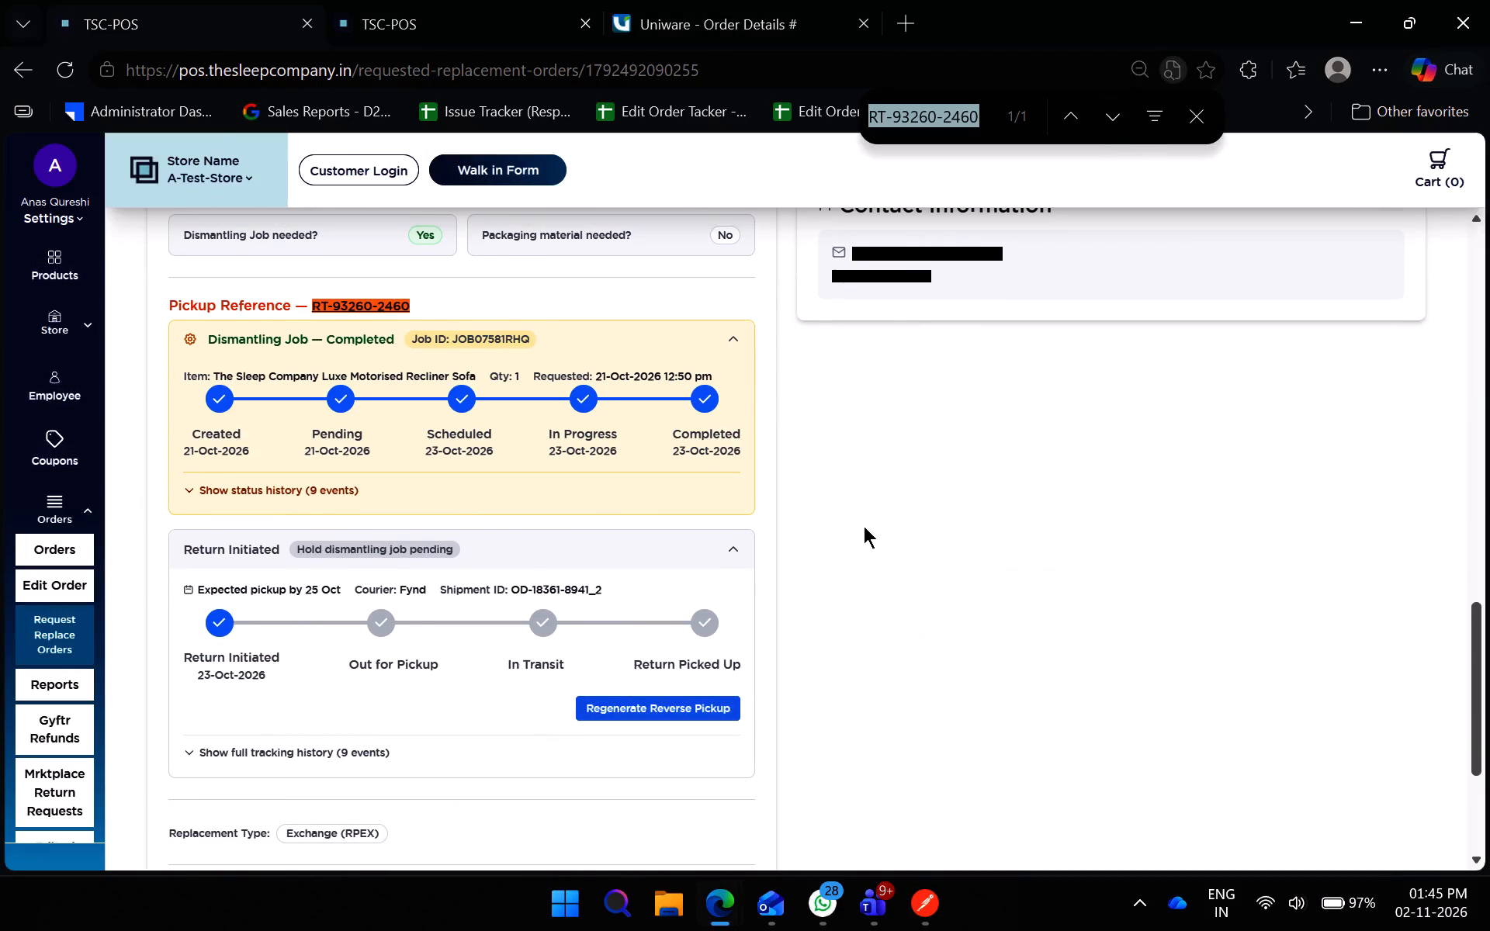
click(339, 749)
scroll(378, 773, down, 1)
scroll(398, 778, up, 2)
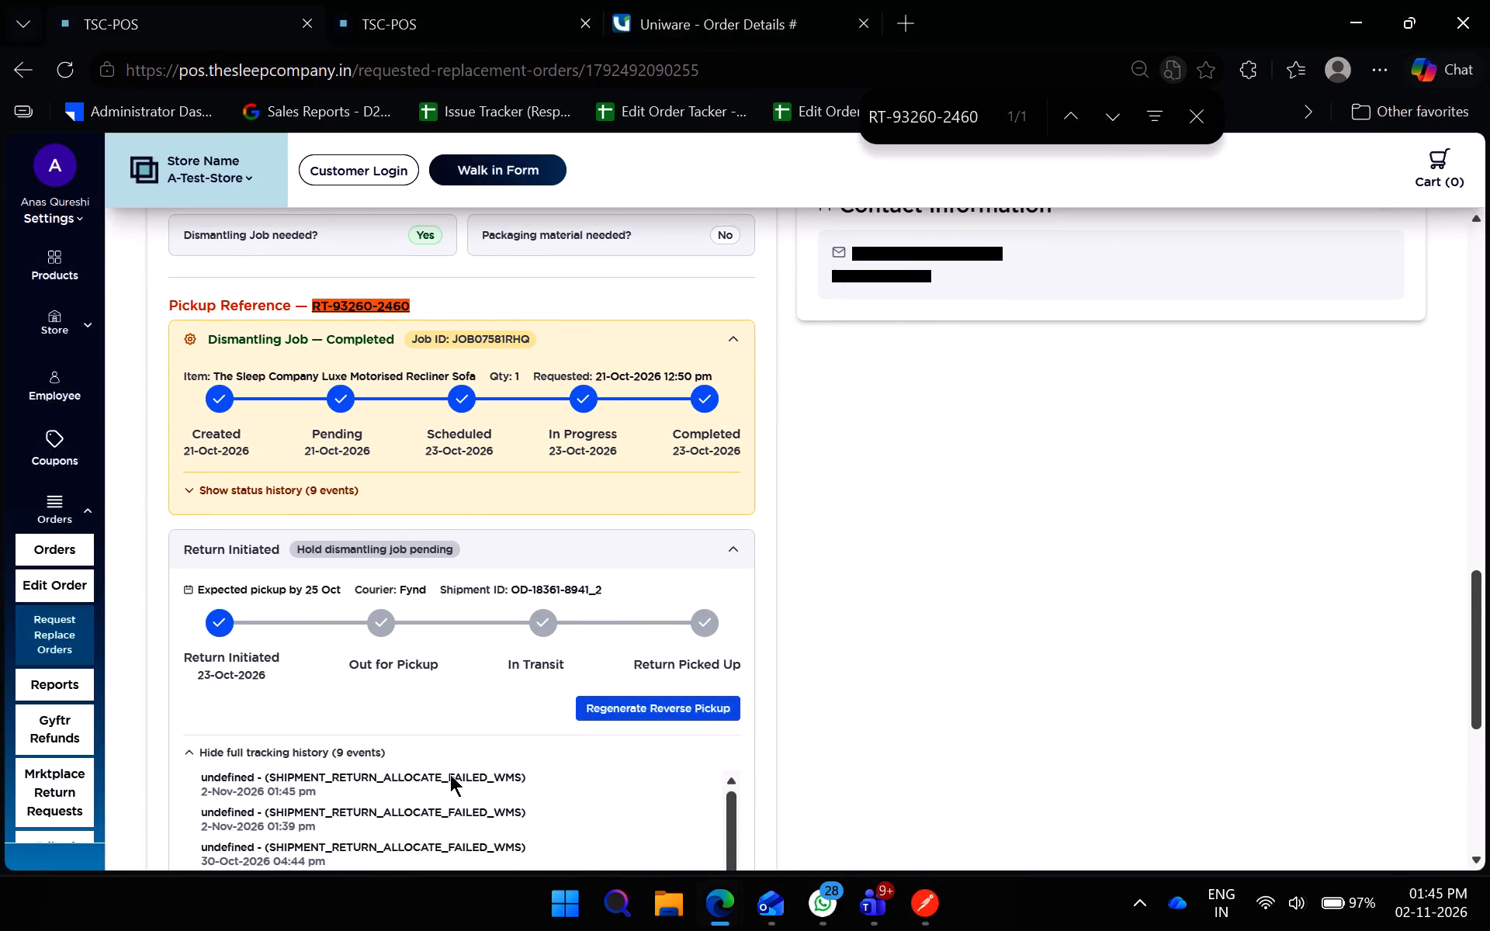
scroll(521, 715, down, 2)
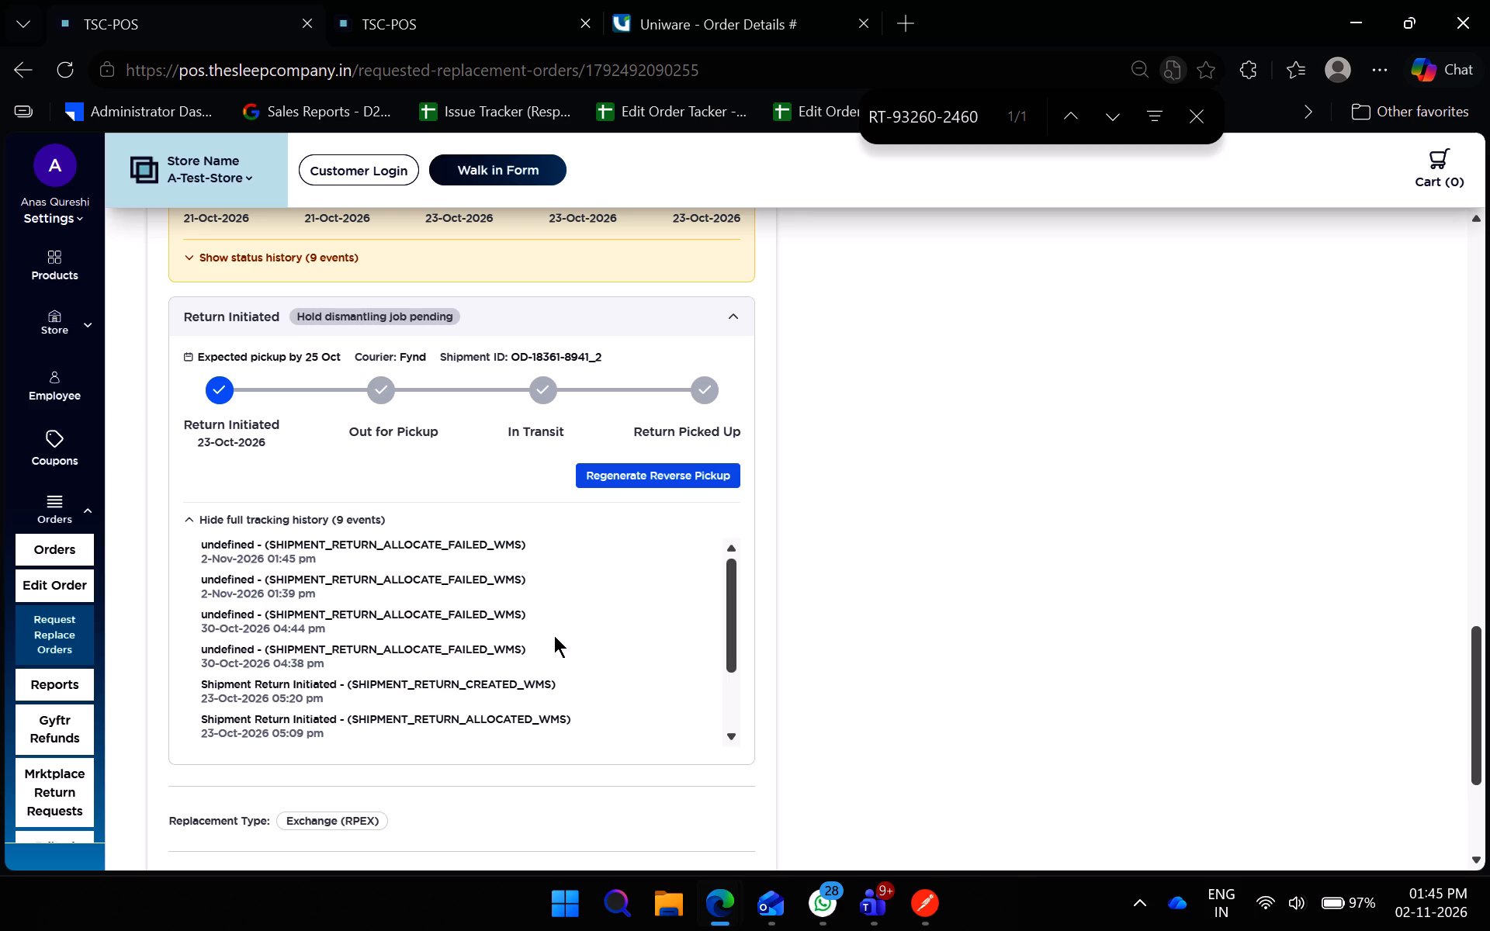
scroll(547, 656, down, 2)
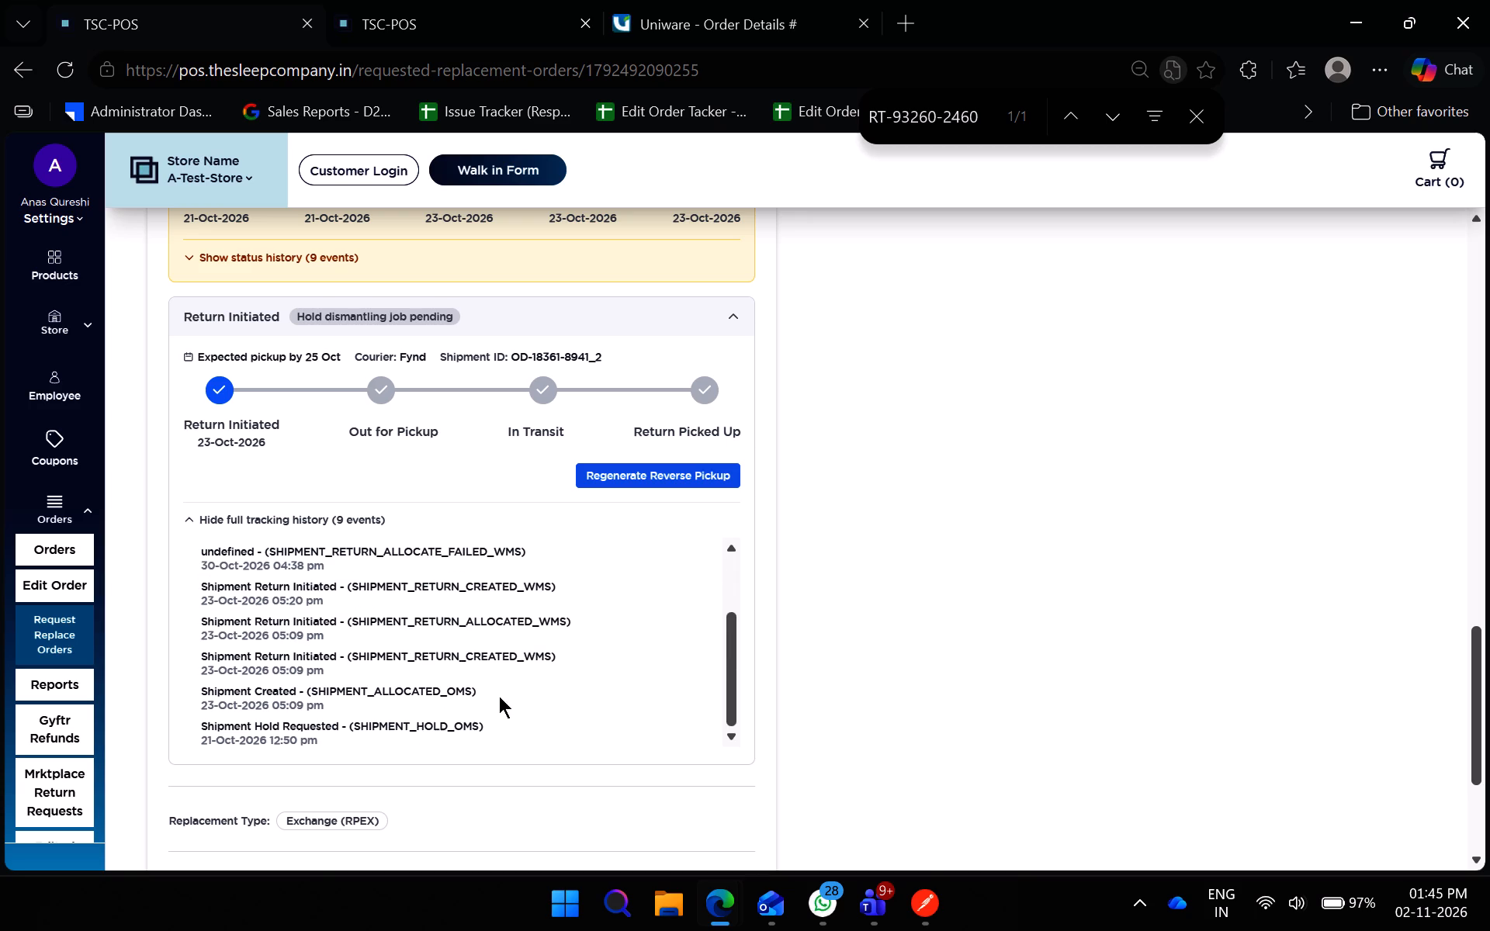
drag(499, 696, 371, 695)
scroll(507, 656, up, 2)
click(546, 557)
drag(528, 581, 403, 572)
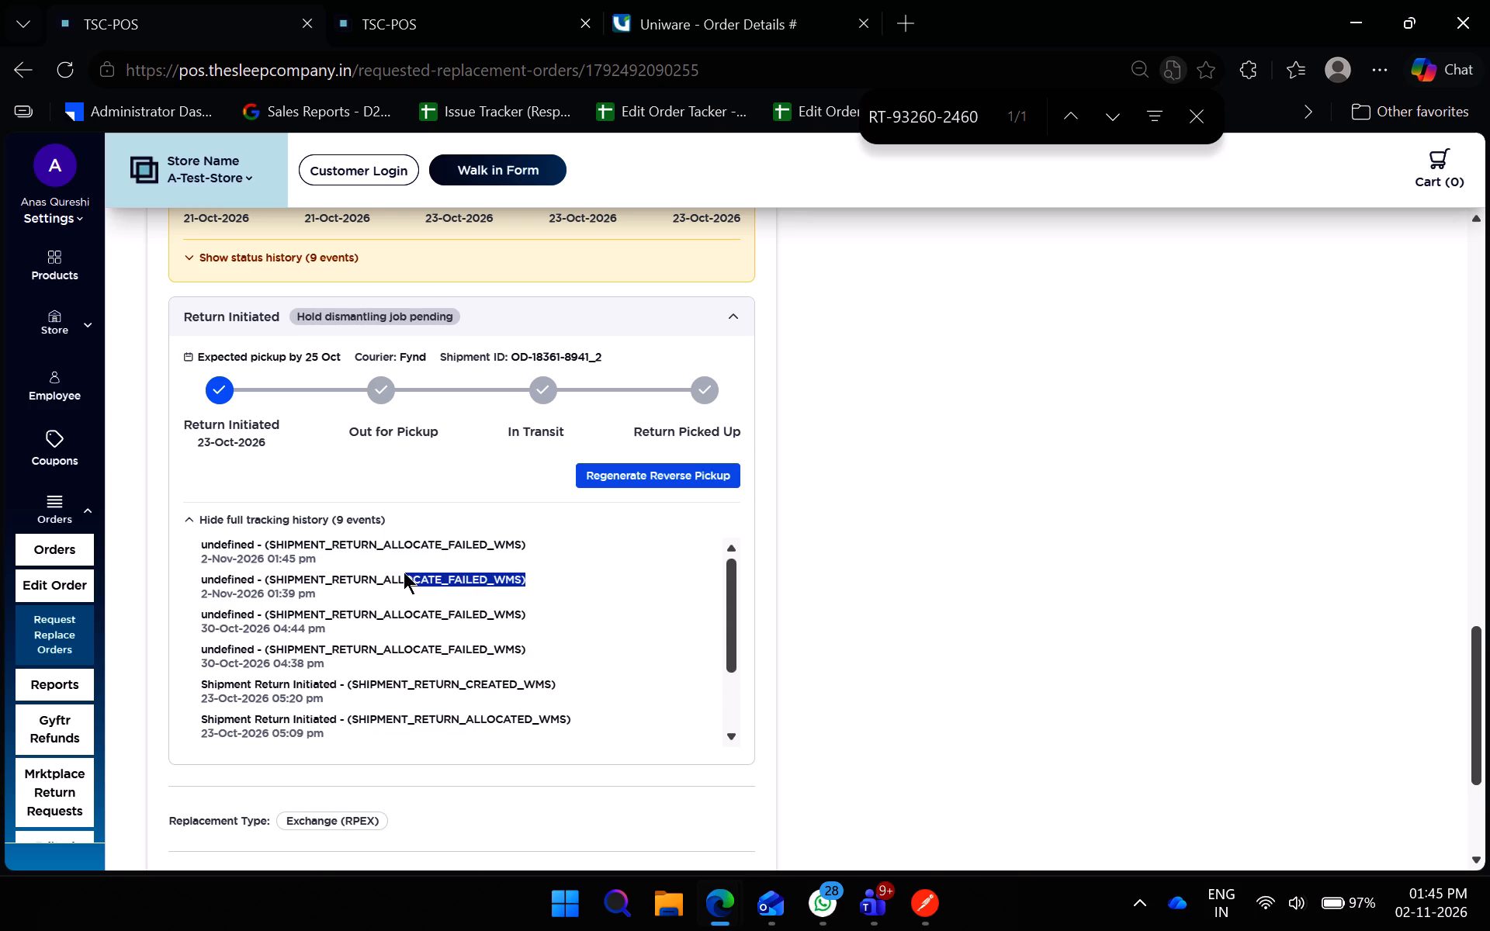
drag(403, 572, 186, 540)
click(178, 587)
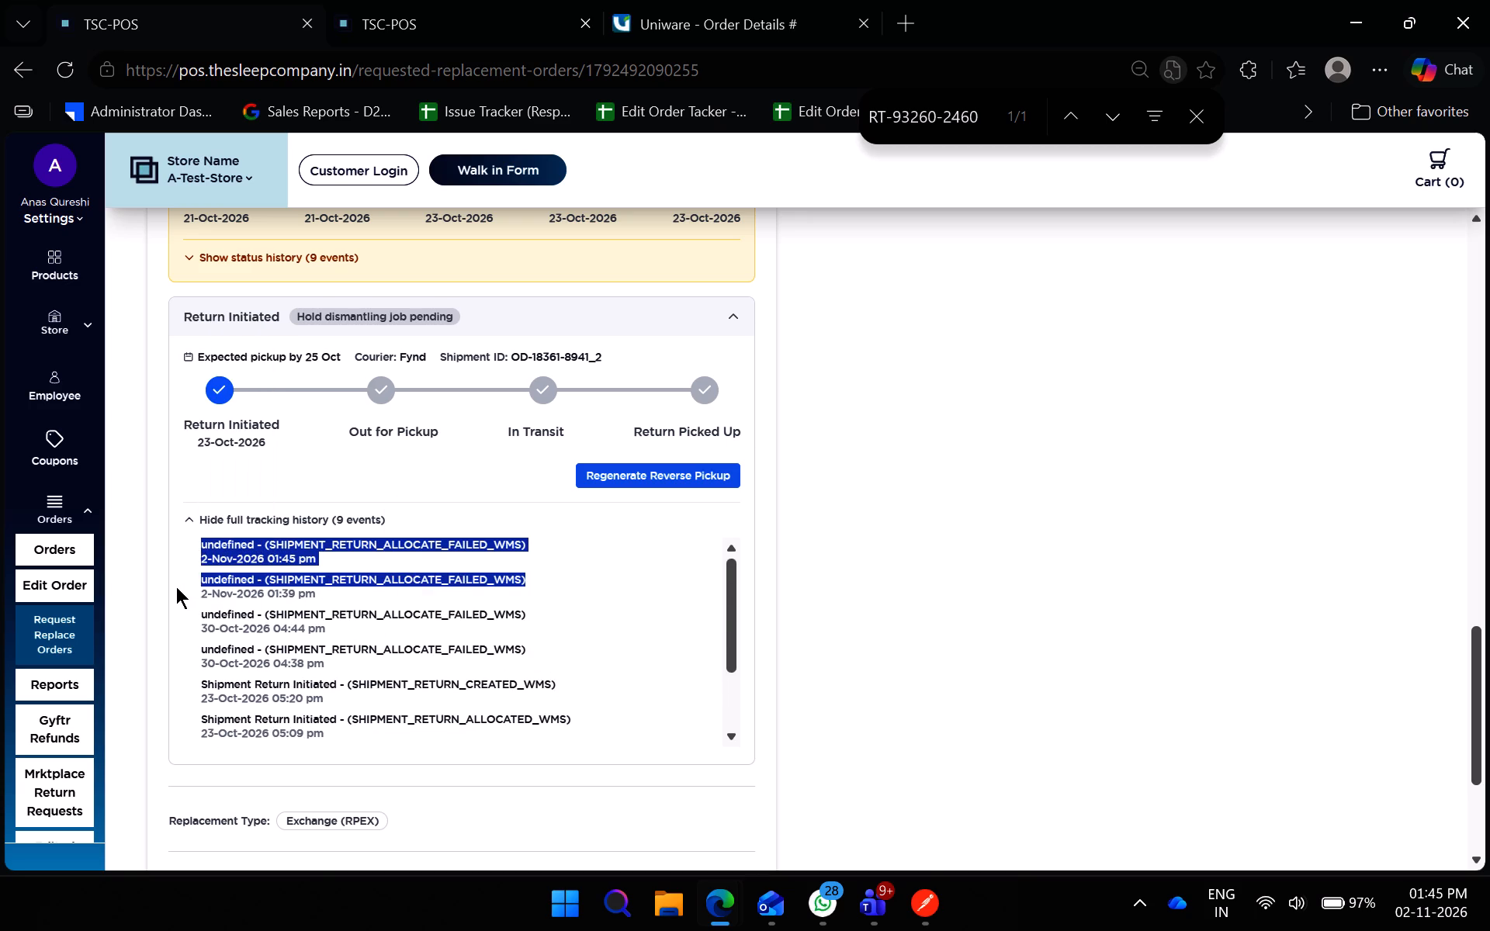
click(175, 587)
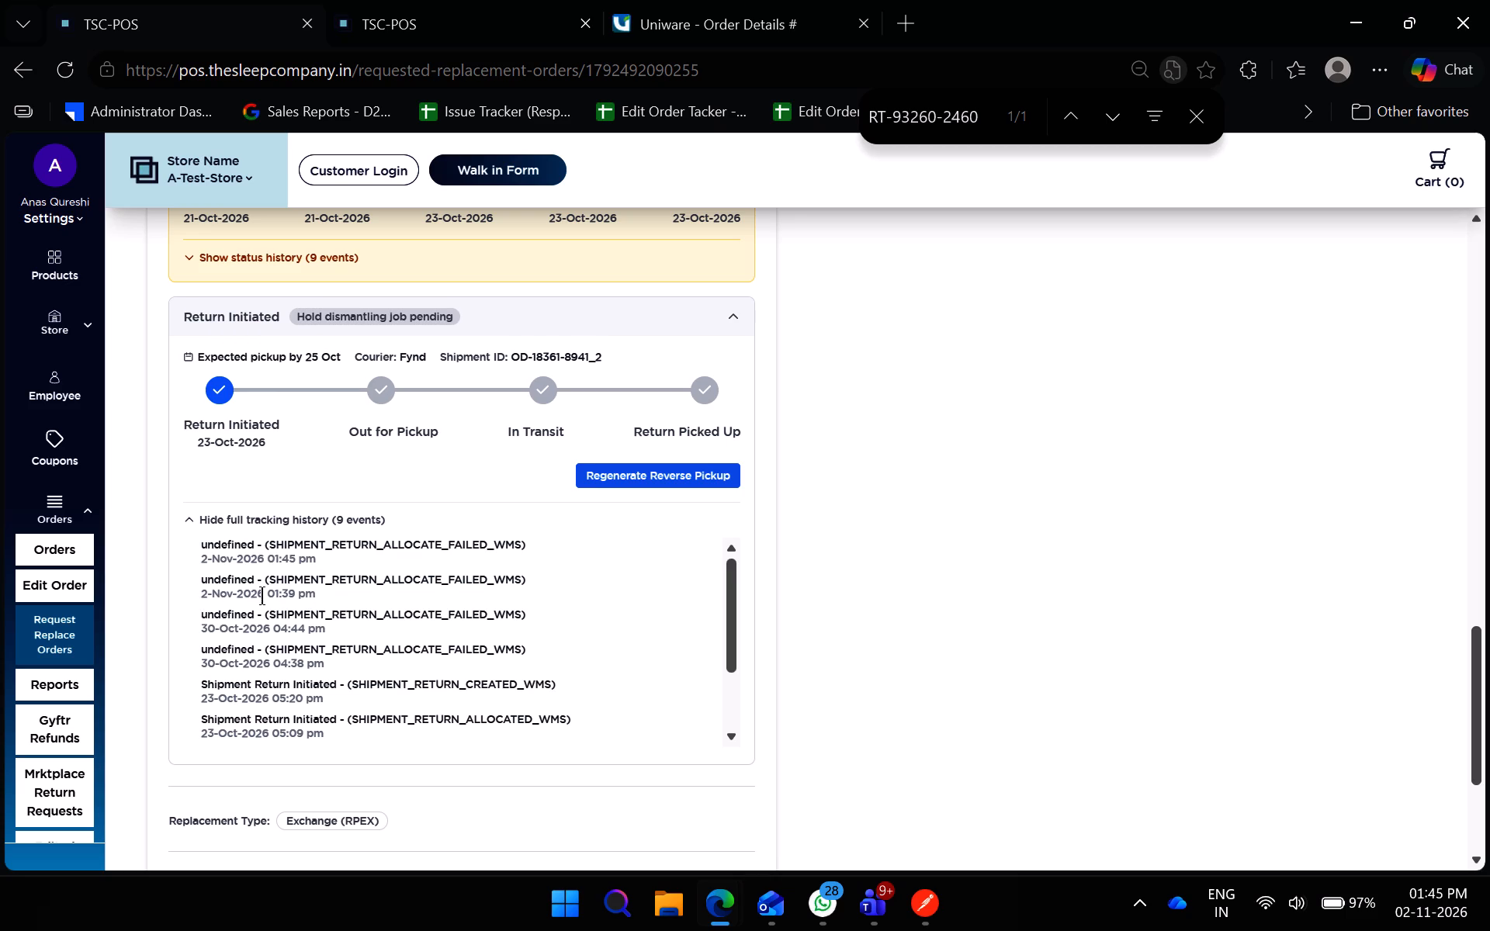
scroll(311, 599, down, 1)
scroll(403, 638, down, 1)
scroll(473, 634, up, 2)
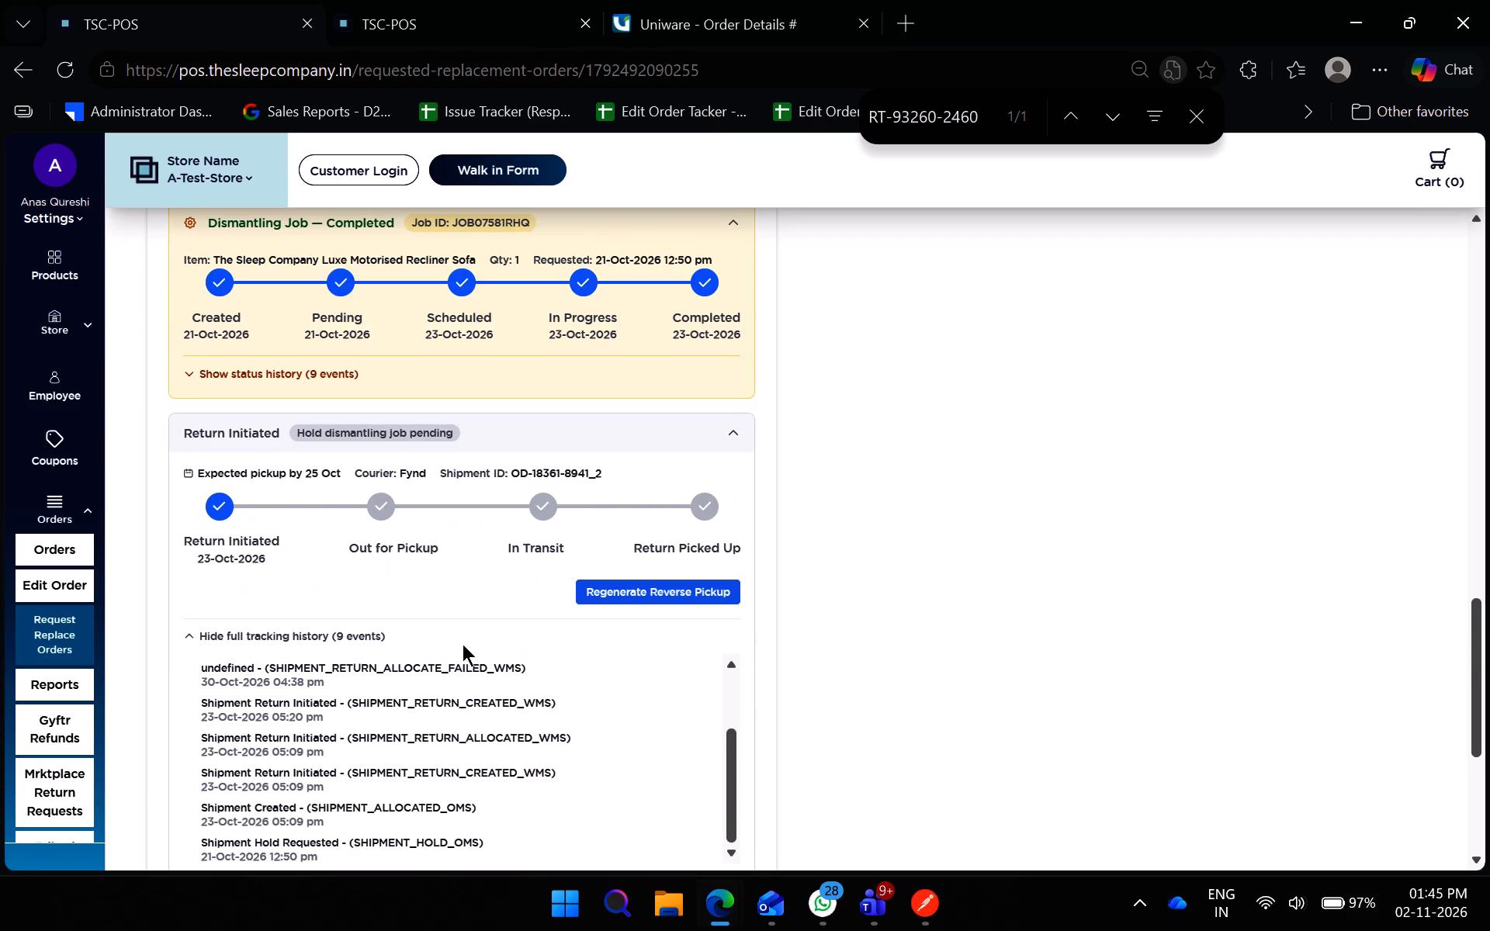
scroll(454, 764, up, 1)
scroll(799, 583, down, 1)
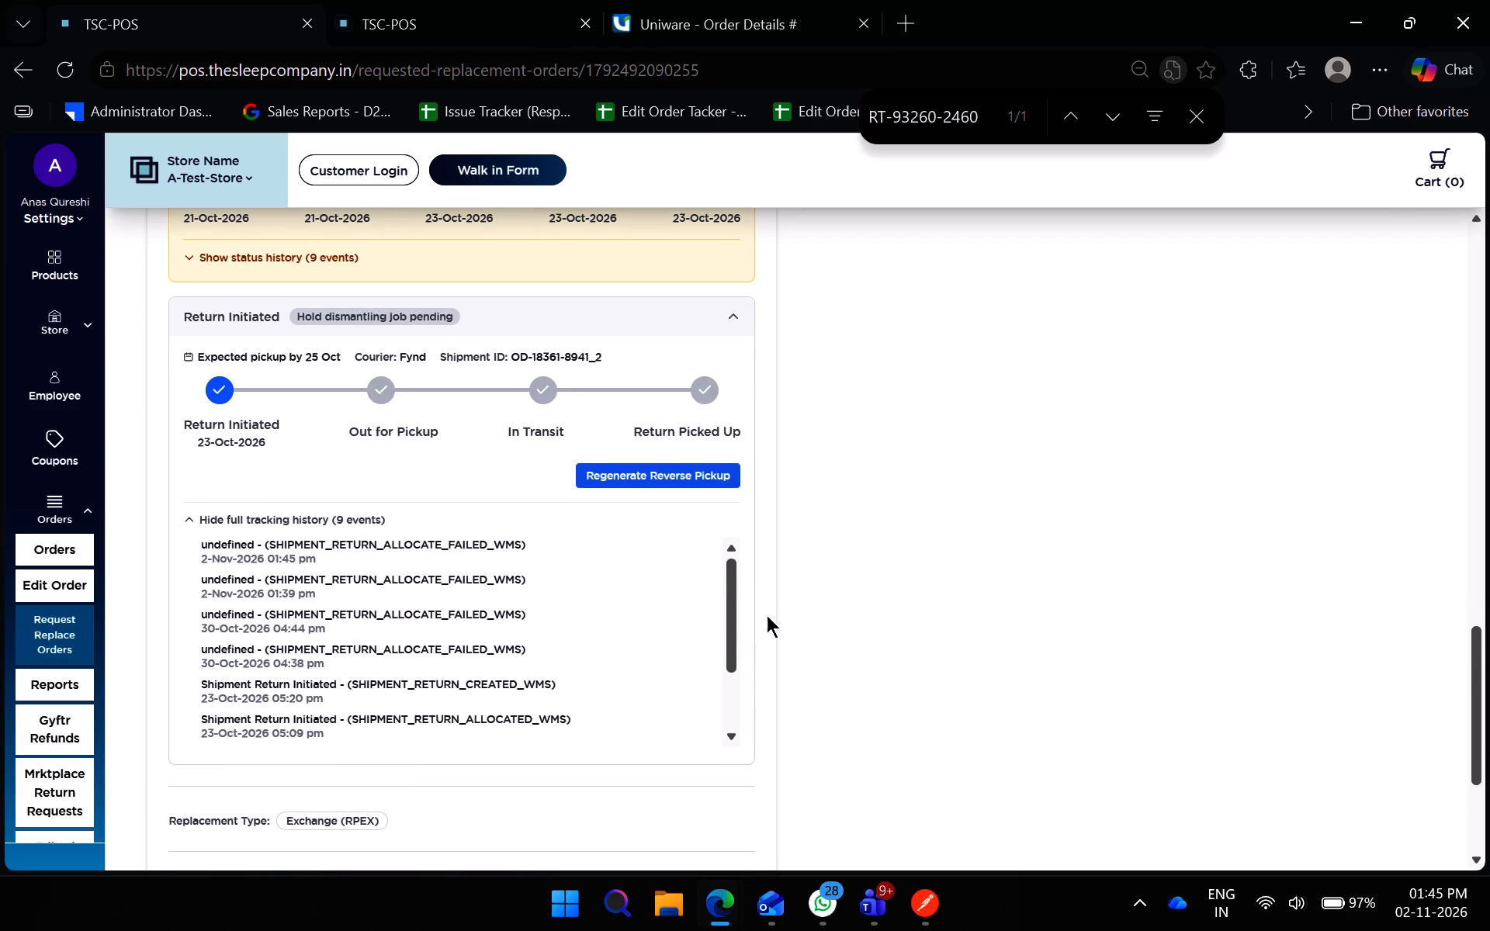
scroll(626, 658, up, 1)
scroll(626, 658, down, 1)
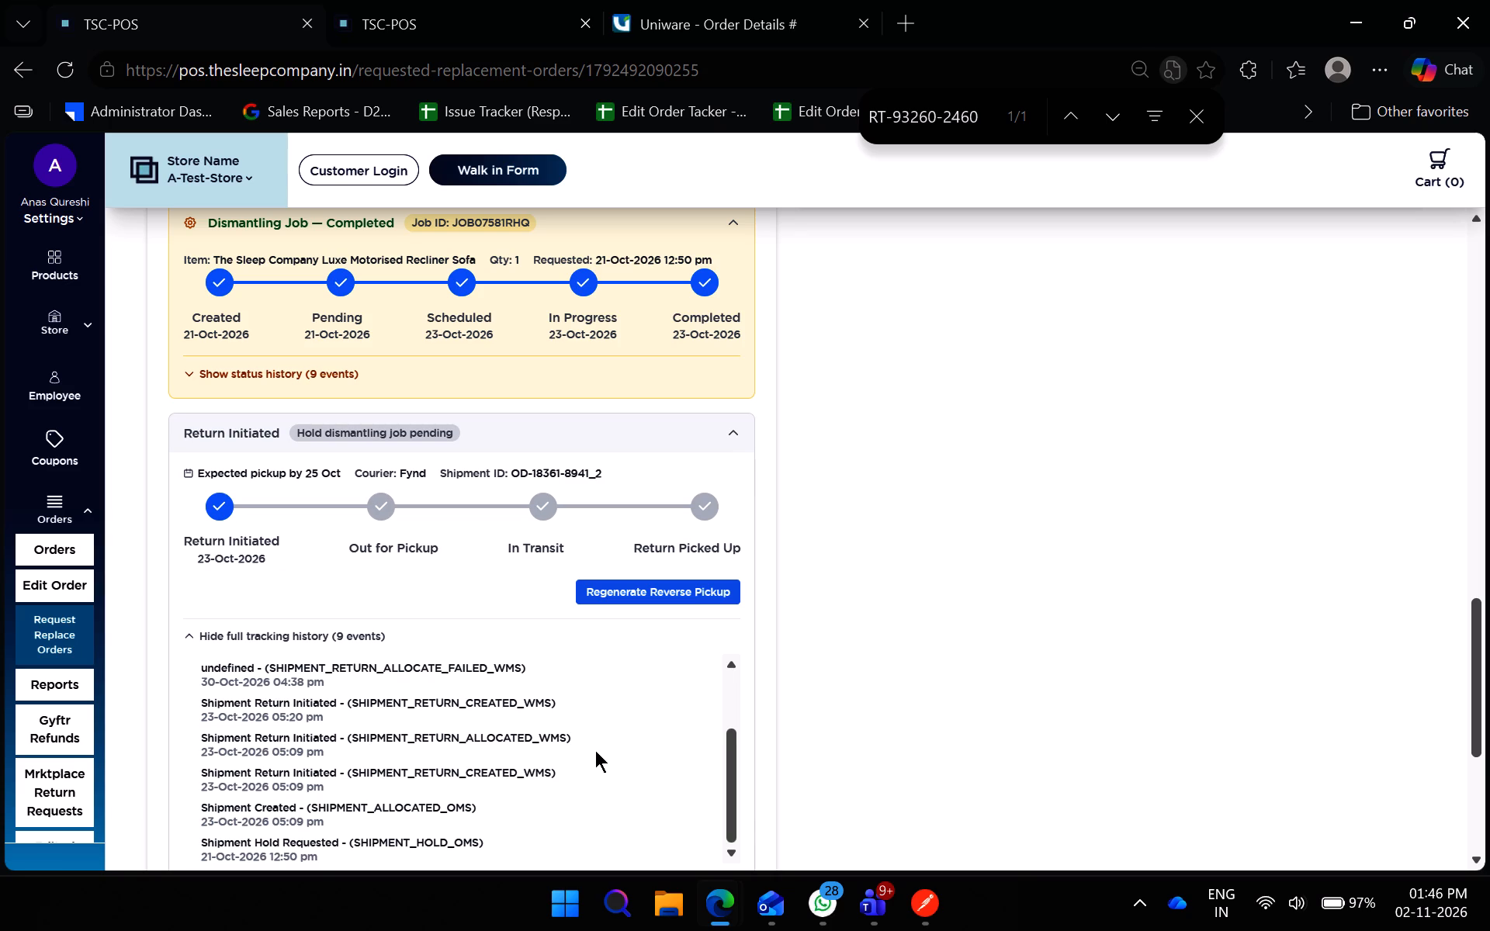
scroll(594, 760, down, 1)
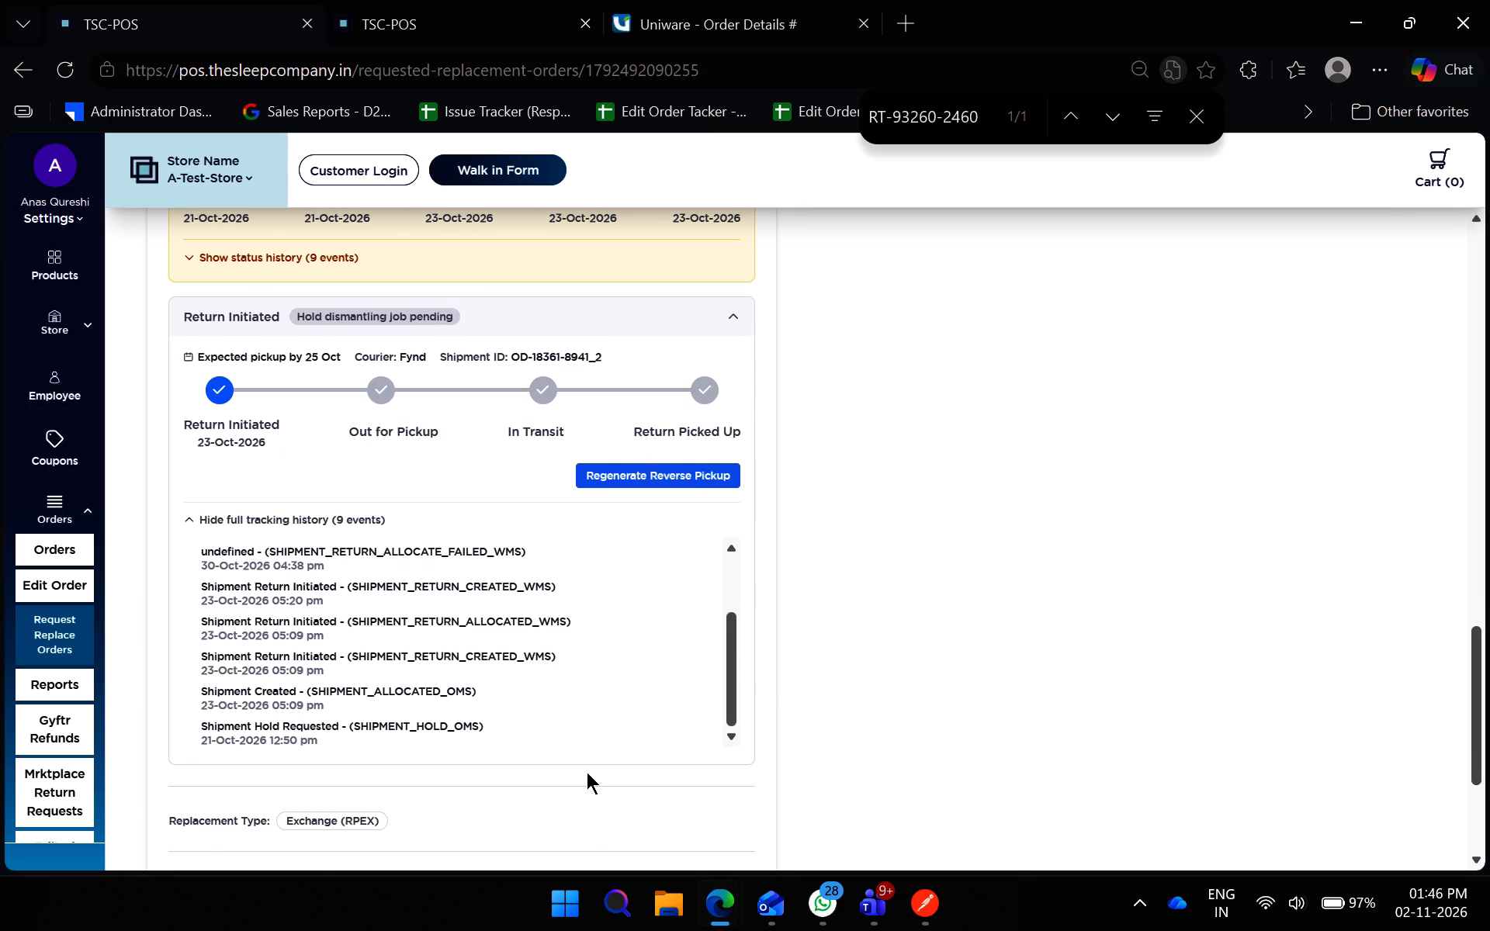
scroll(576, 795, up, 1)
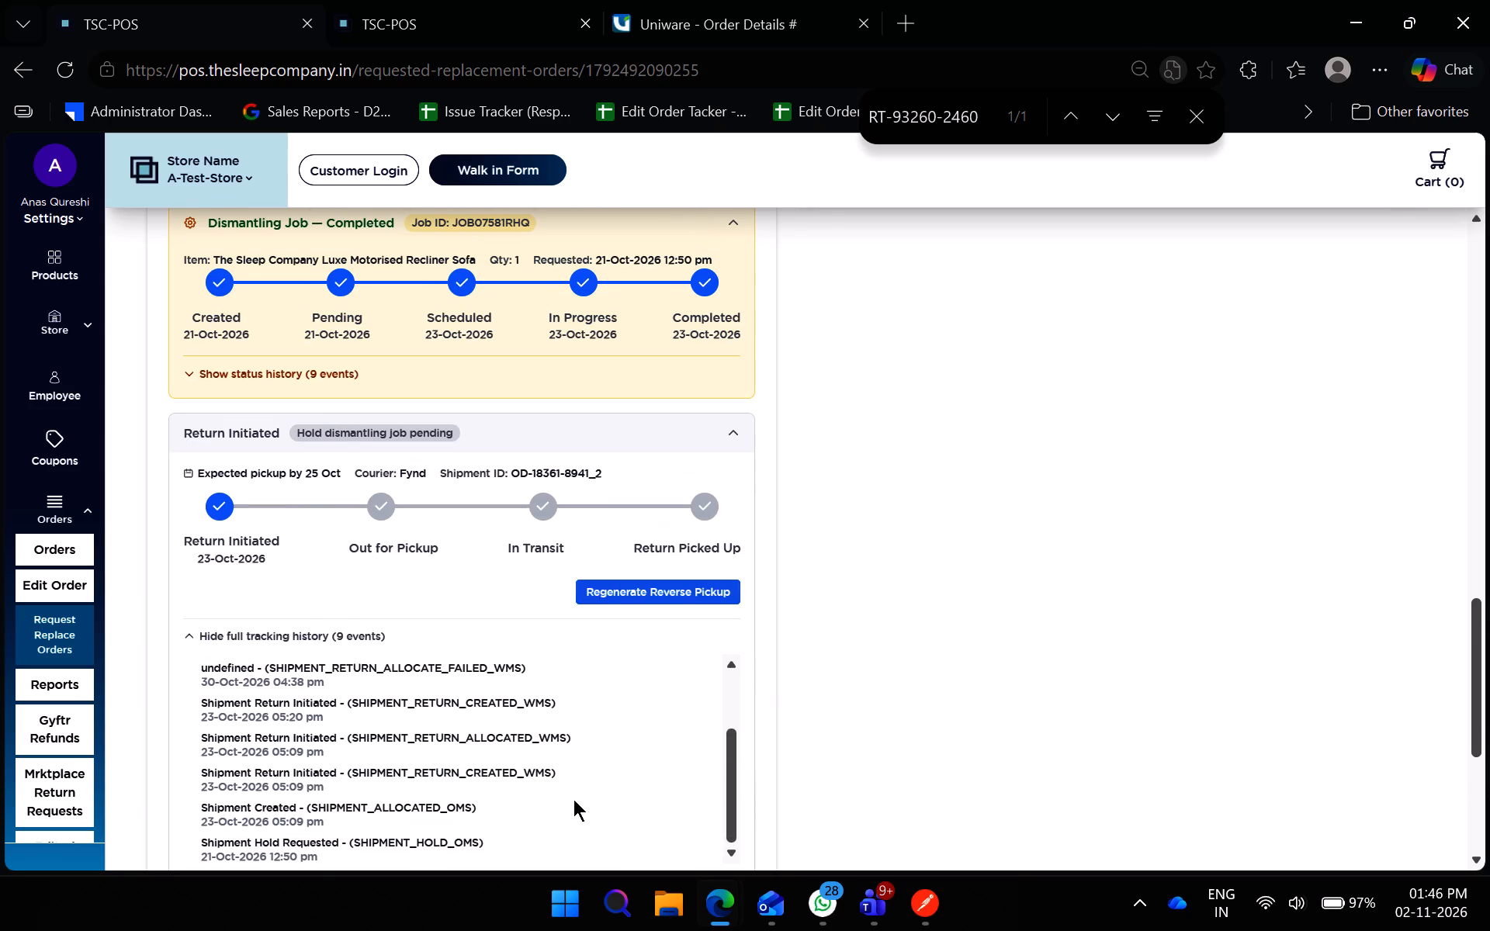
drag(605, 472, 512, 478)
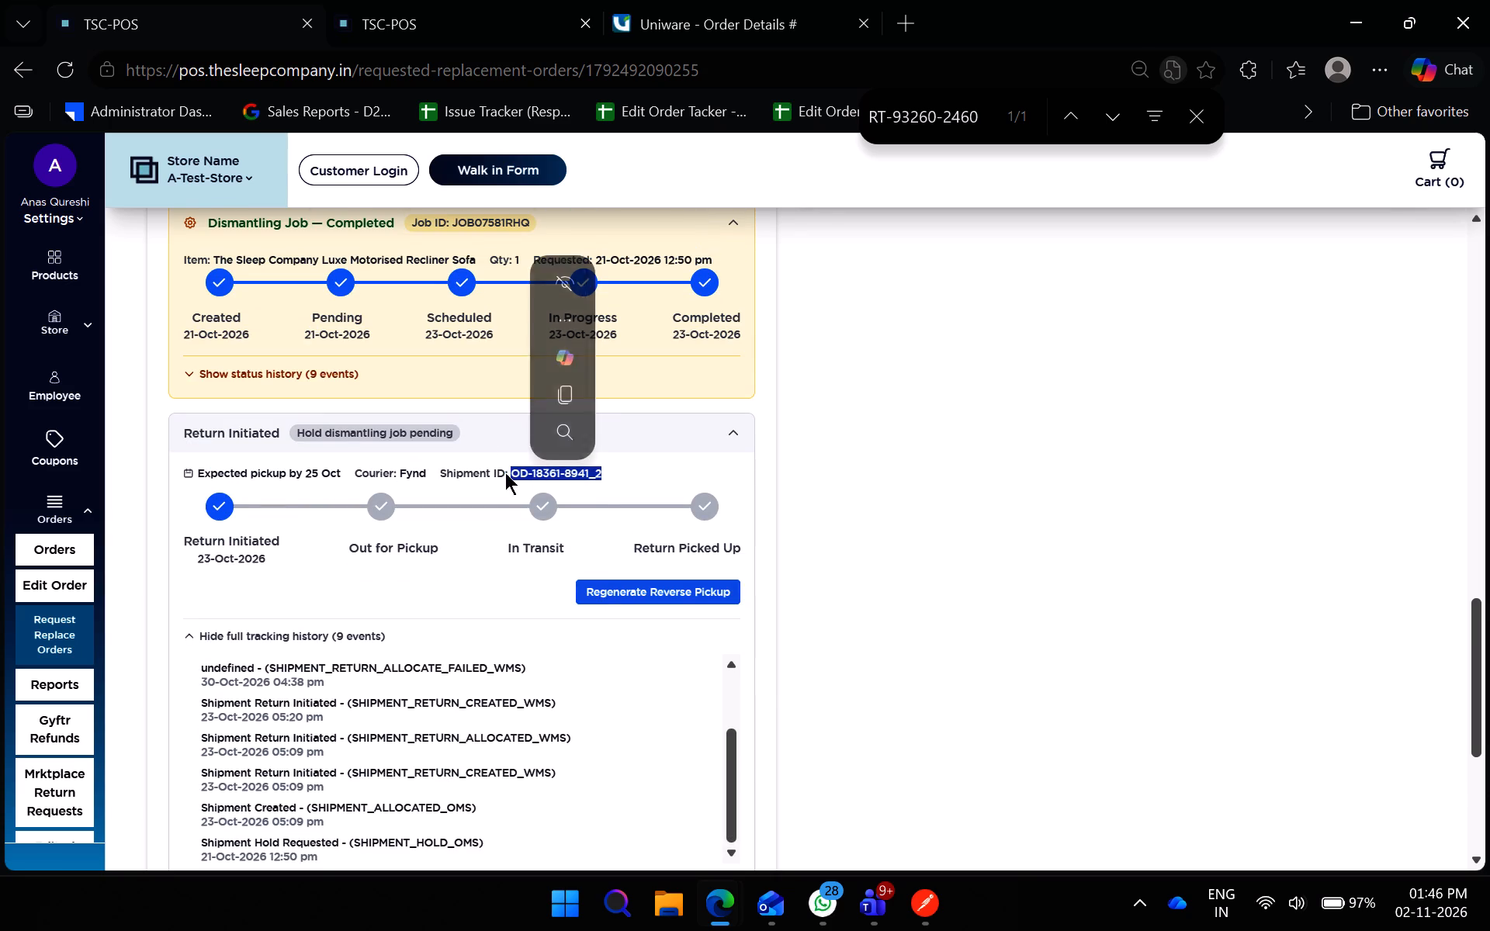
key(ctrl+c)
key(ctrl+c)
key(ctrl+c)
click(613, 0)
key(ctrl+a)
key(ctrl+v)
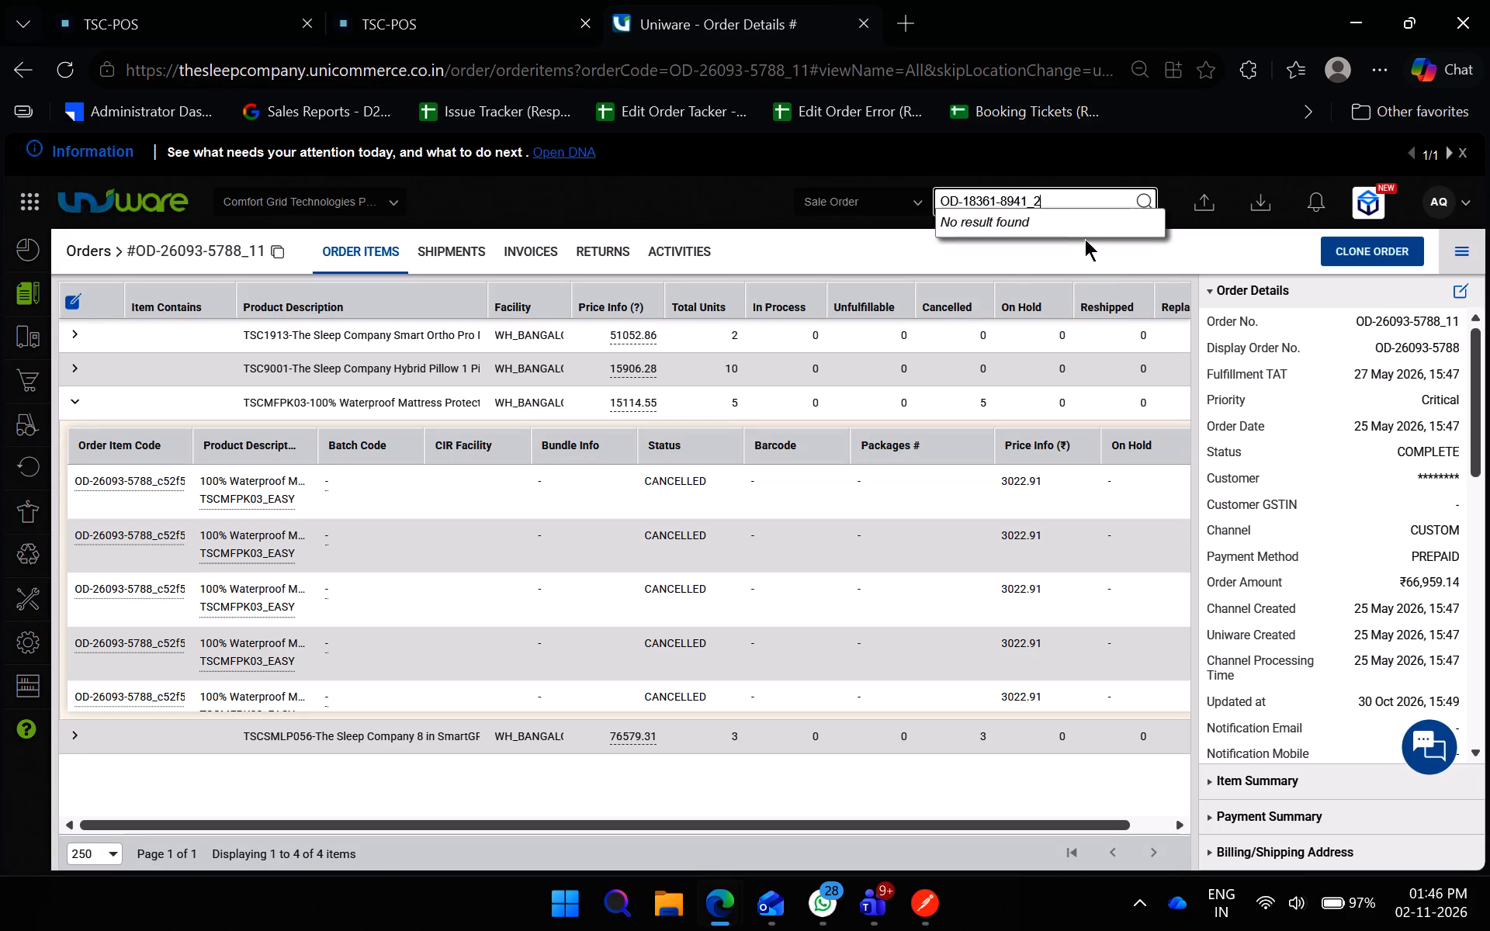
key(Return)
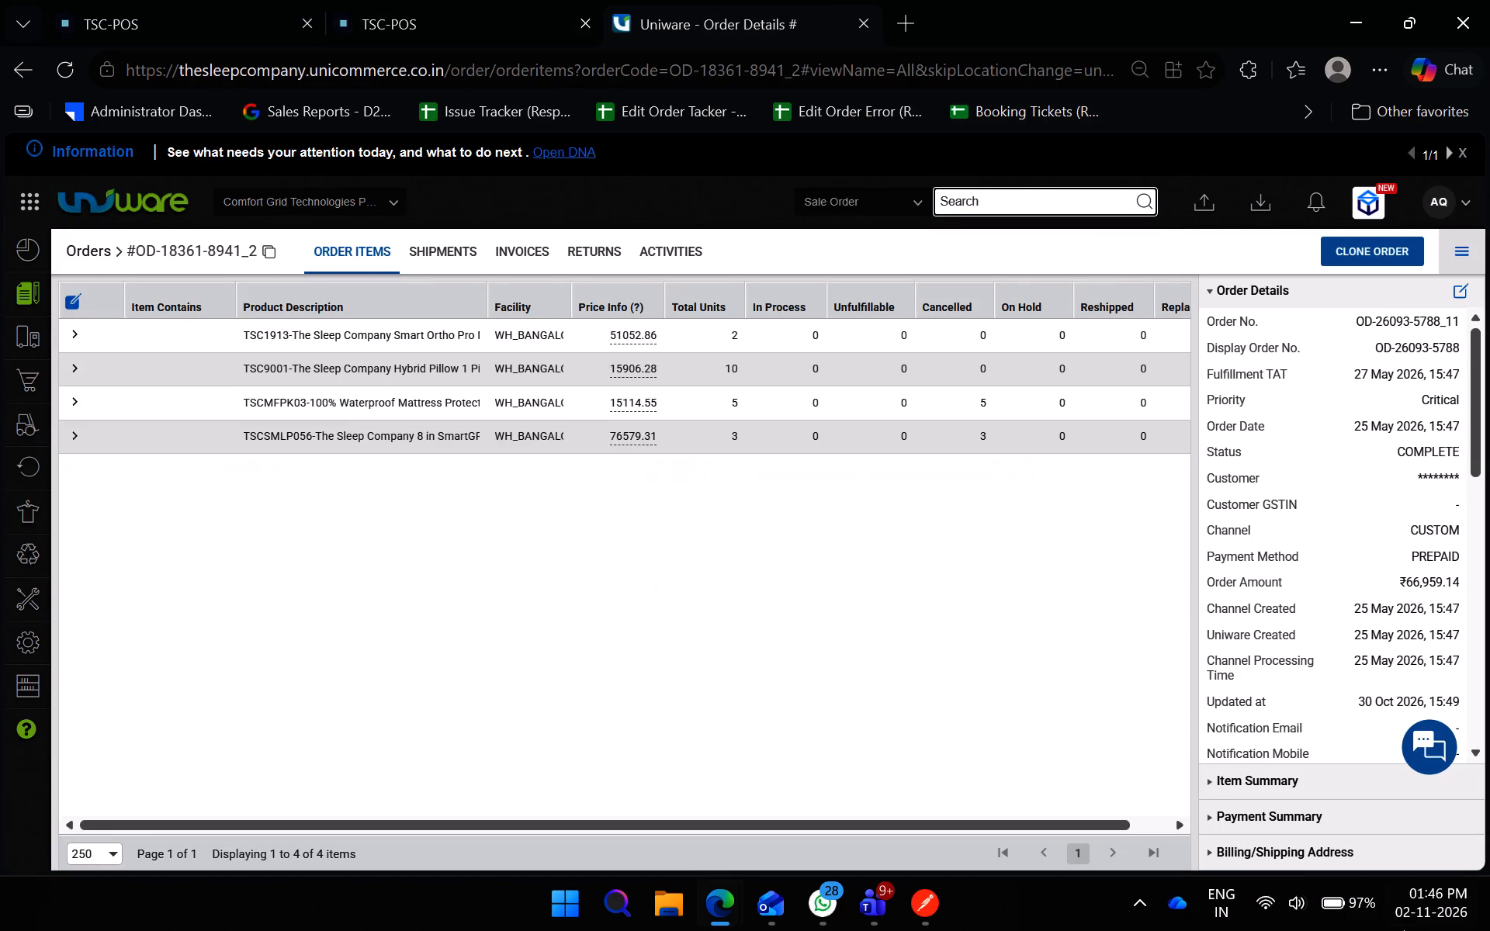
click(594, 259)
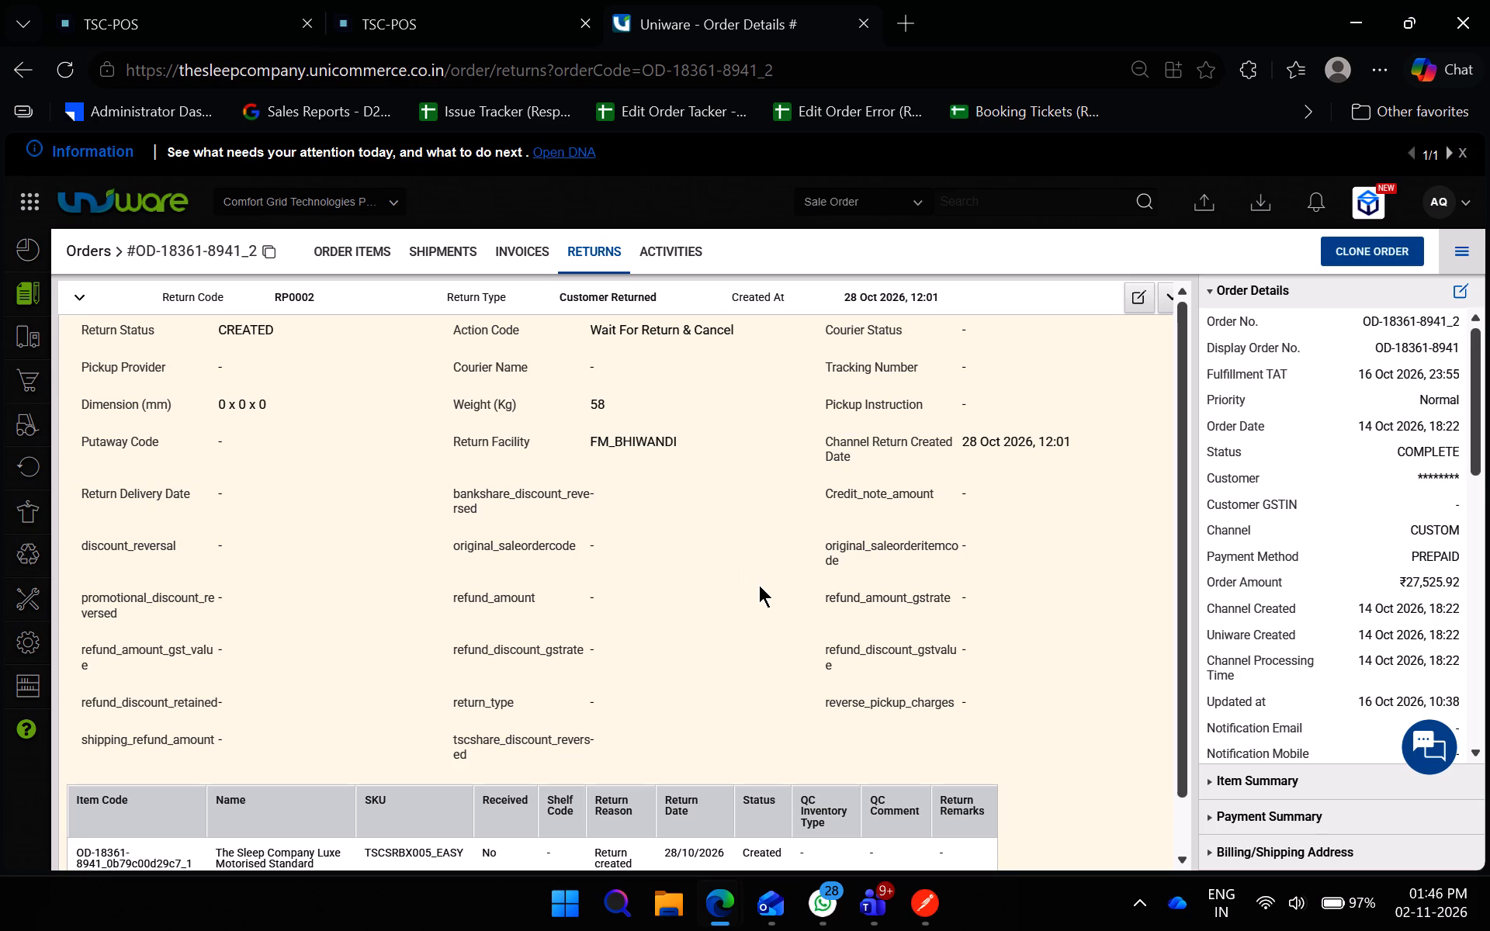
scroll(773, 672, down, 3)
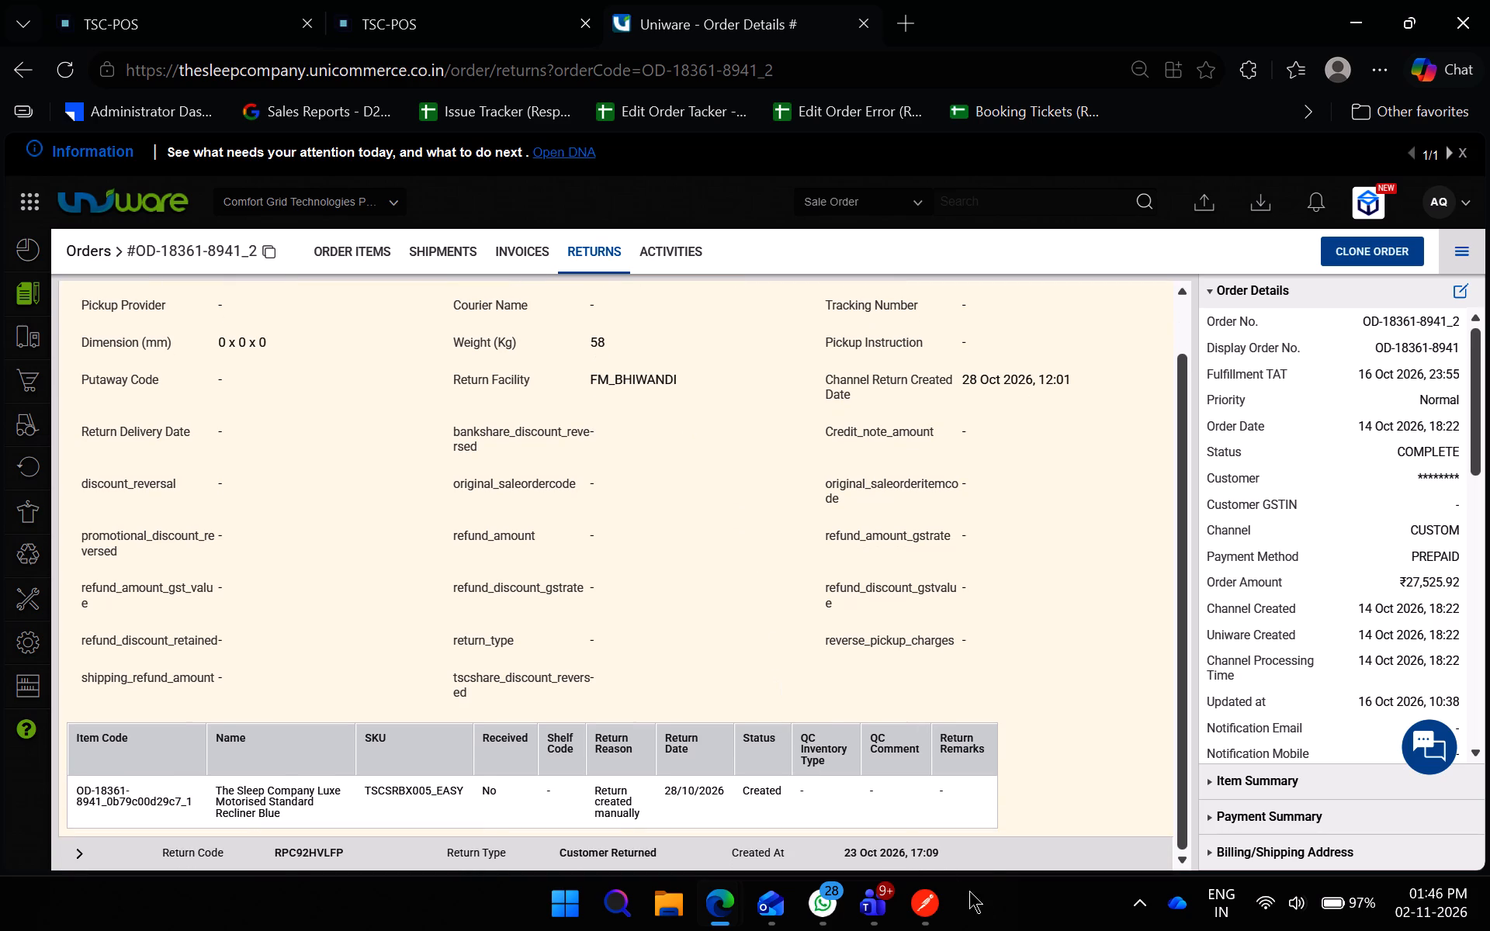
click(984, 867)
click(982, 858)
click(982, 858)
scroll(933, 719, down, 5)
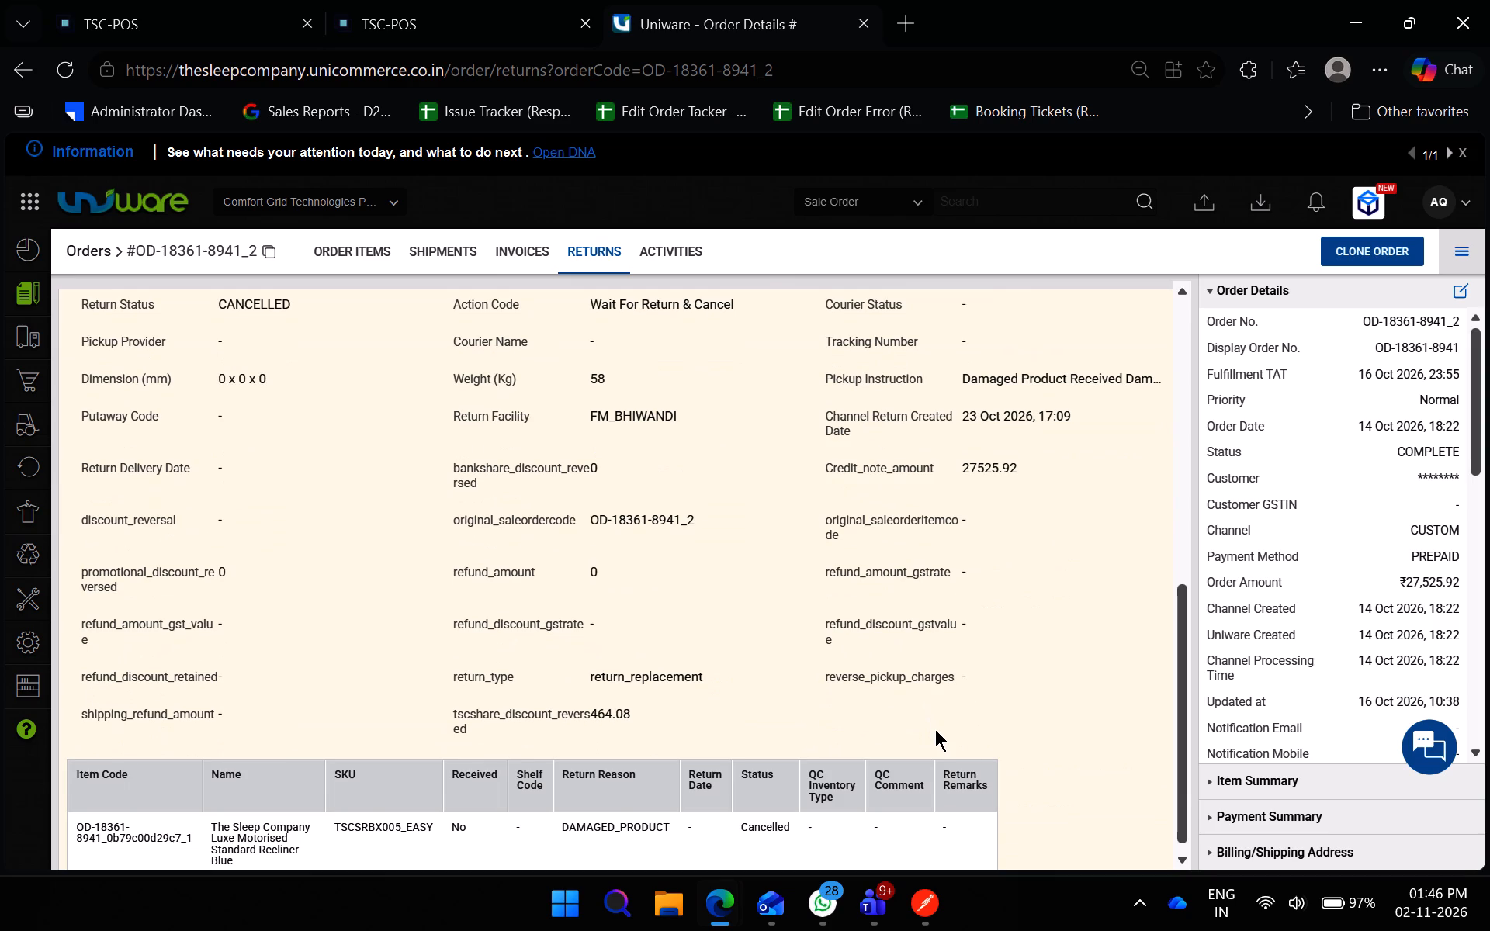
scroll(935, 729, up, 7)
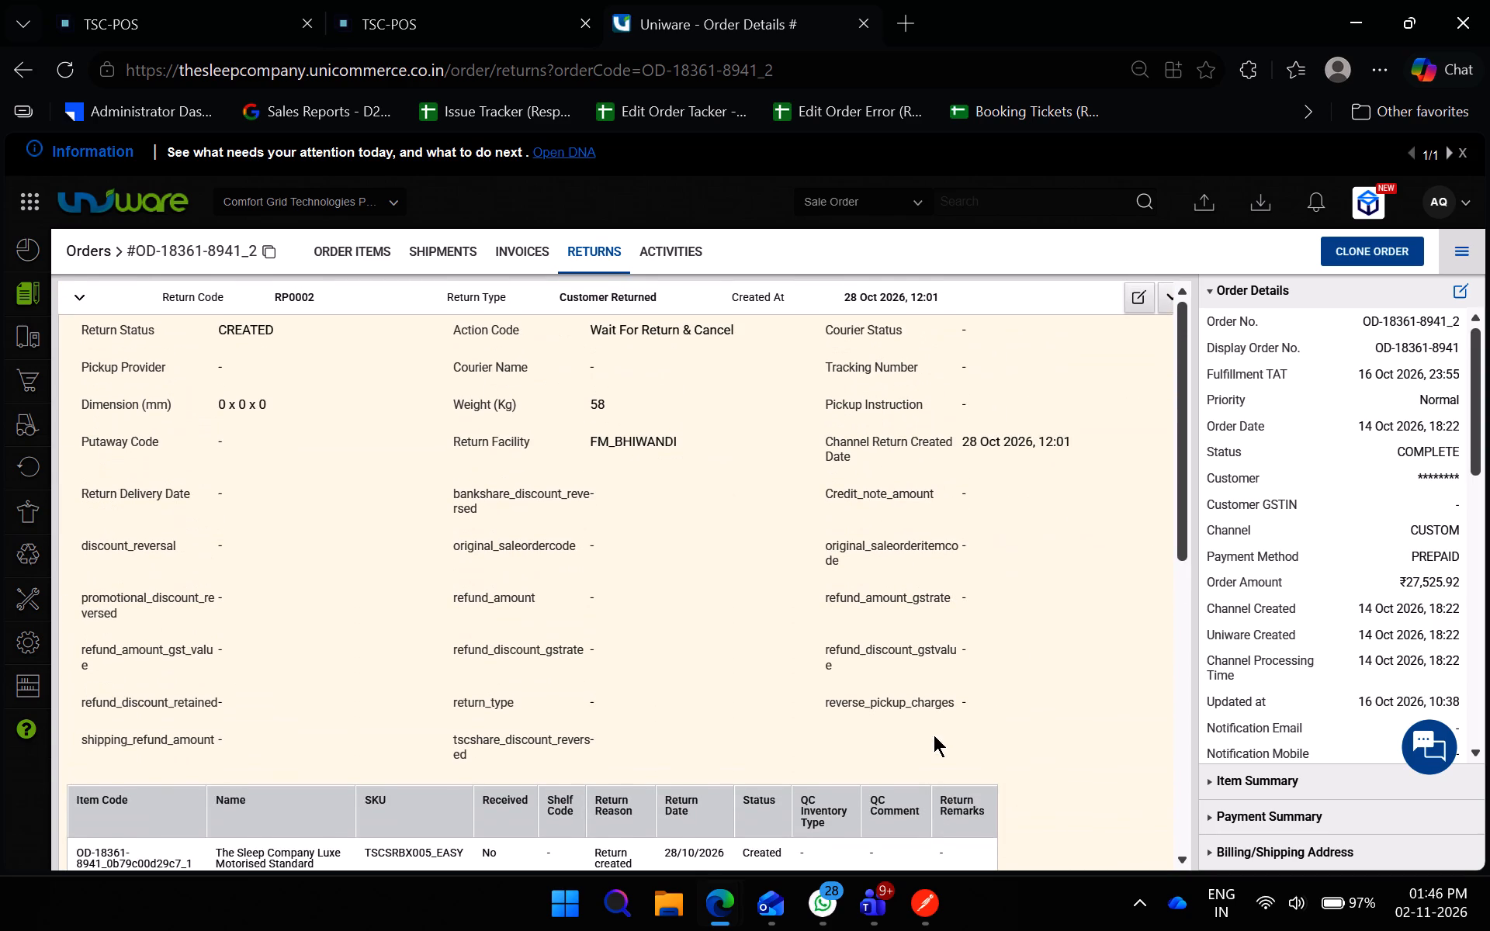
scroll(934, 735, down, 6)
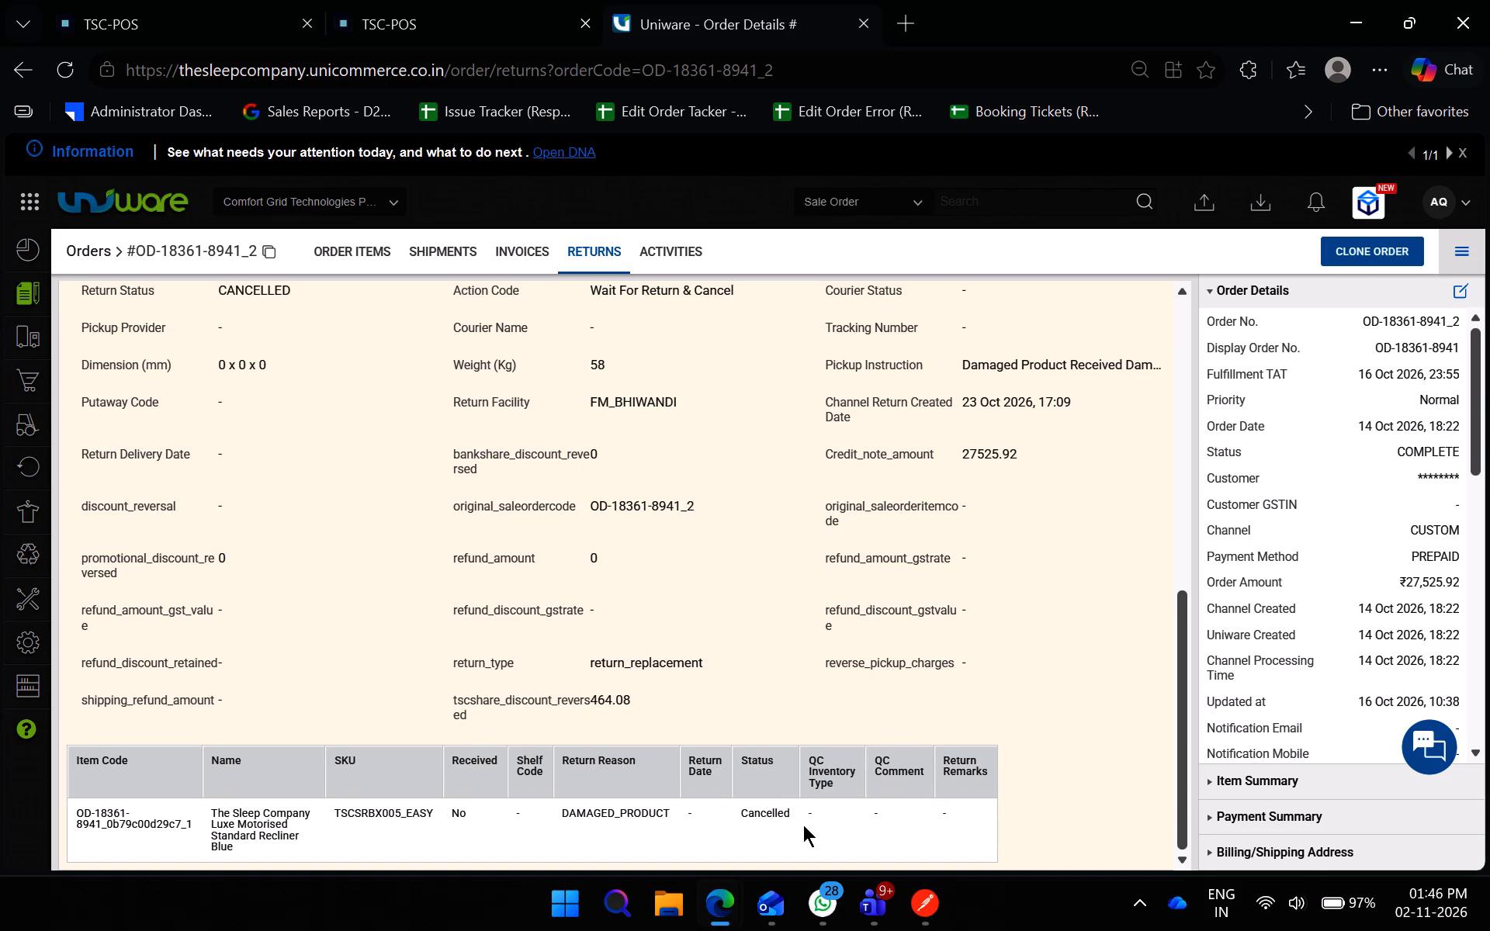
scroll(803, 825, down, 4)
scroll(806, 824, up, 8)
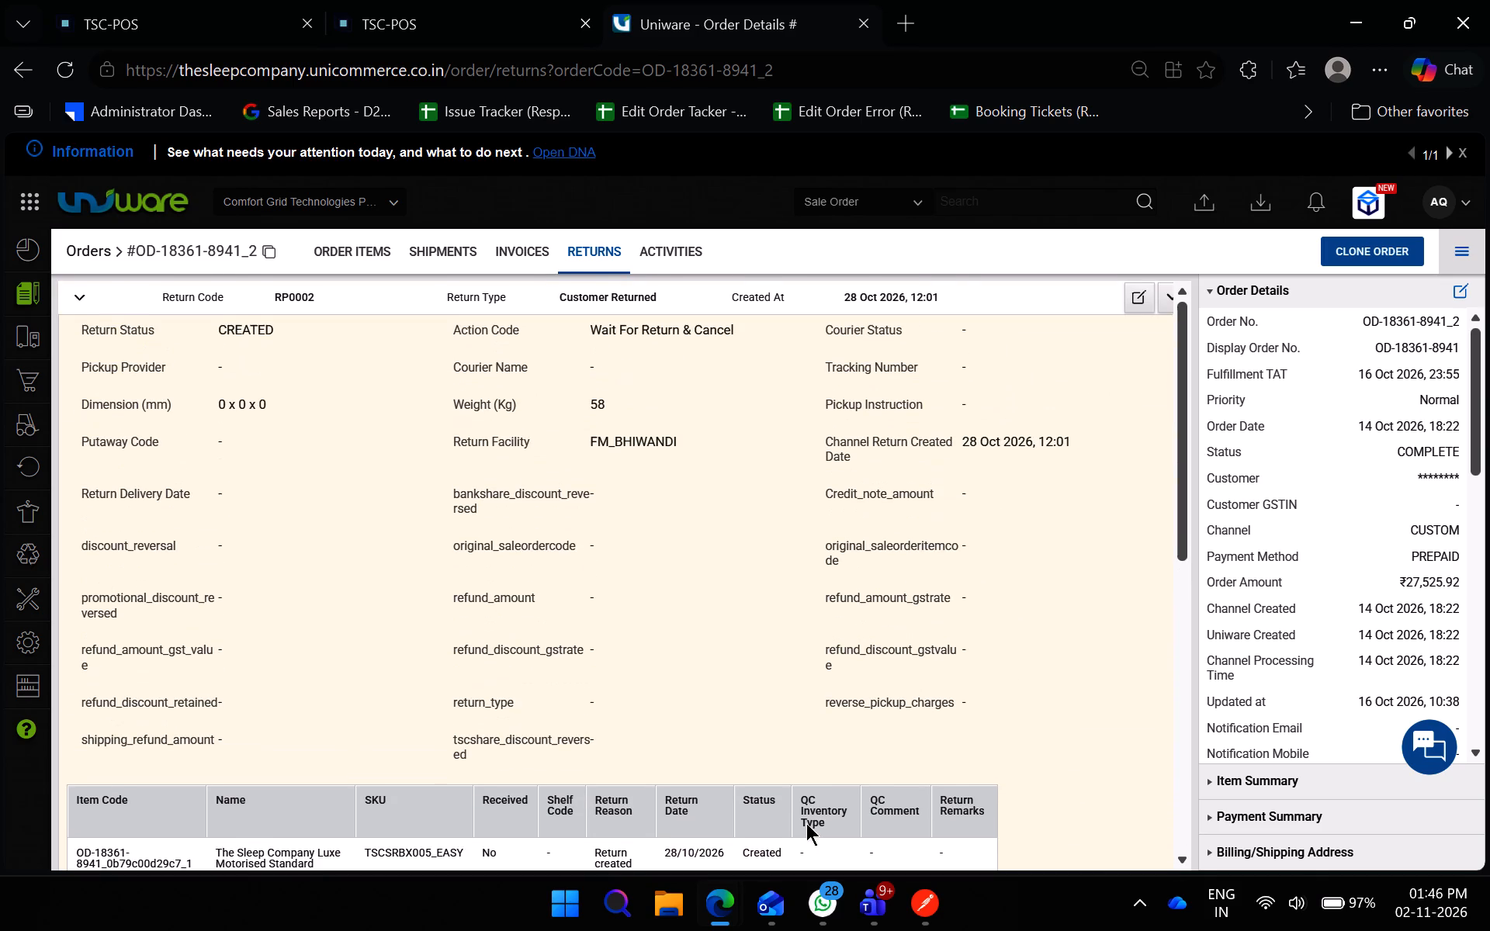
key(alt+Tab)
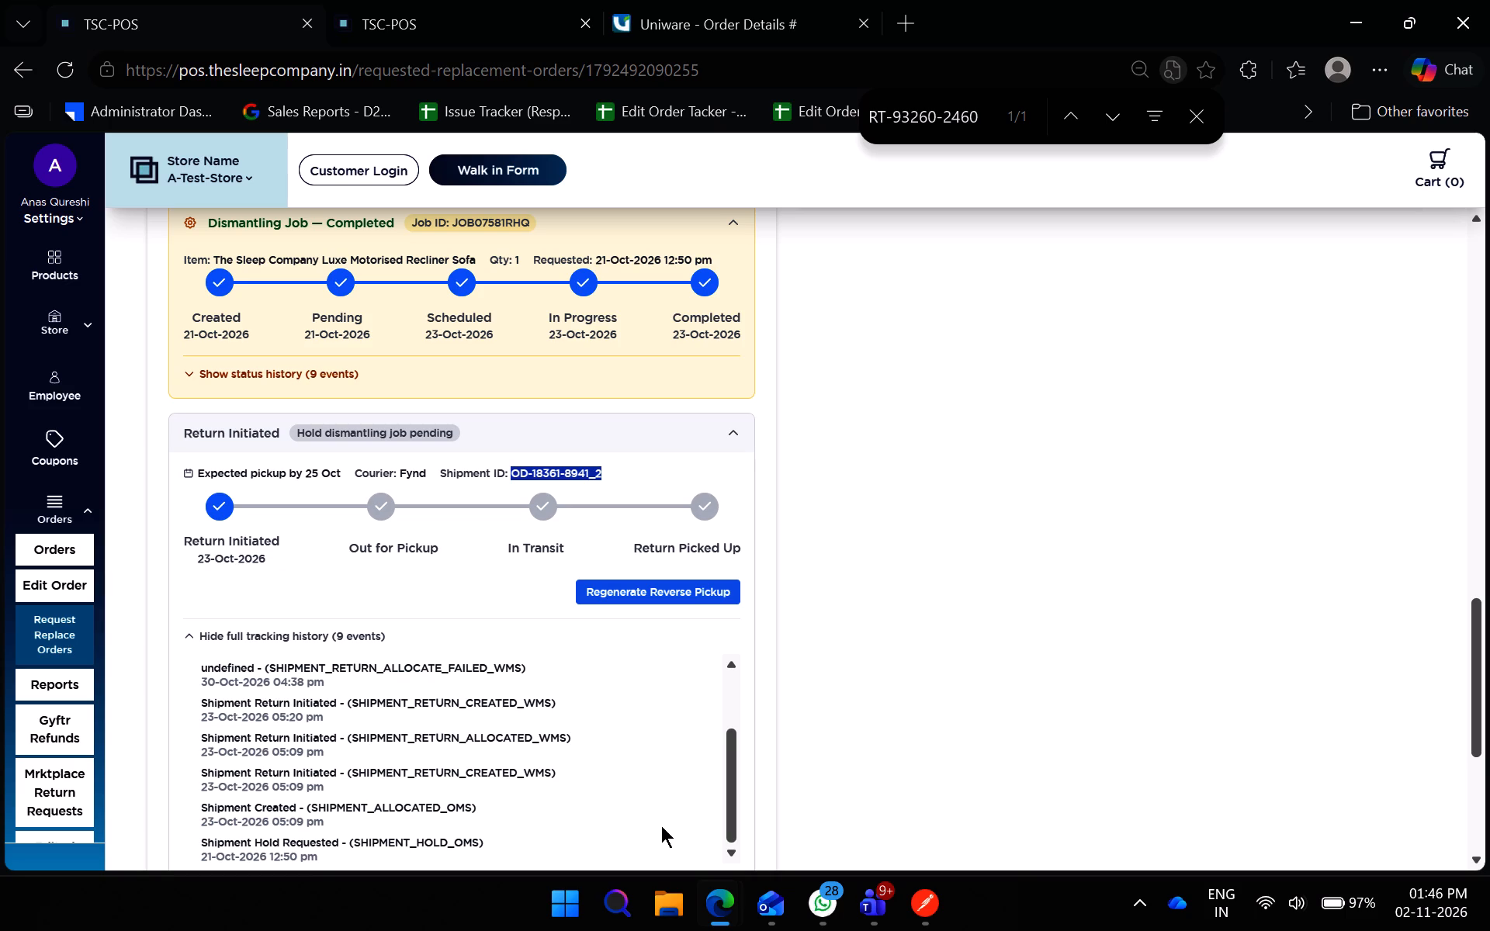
scroll(660, 829, up, 1)
scroll(681, 695, down, 1)
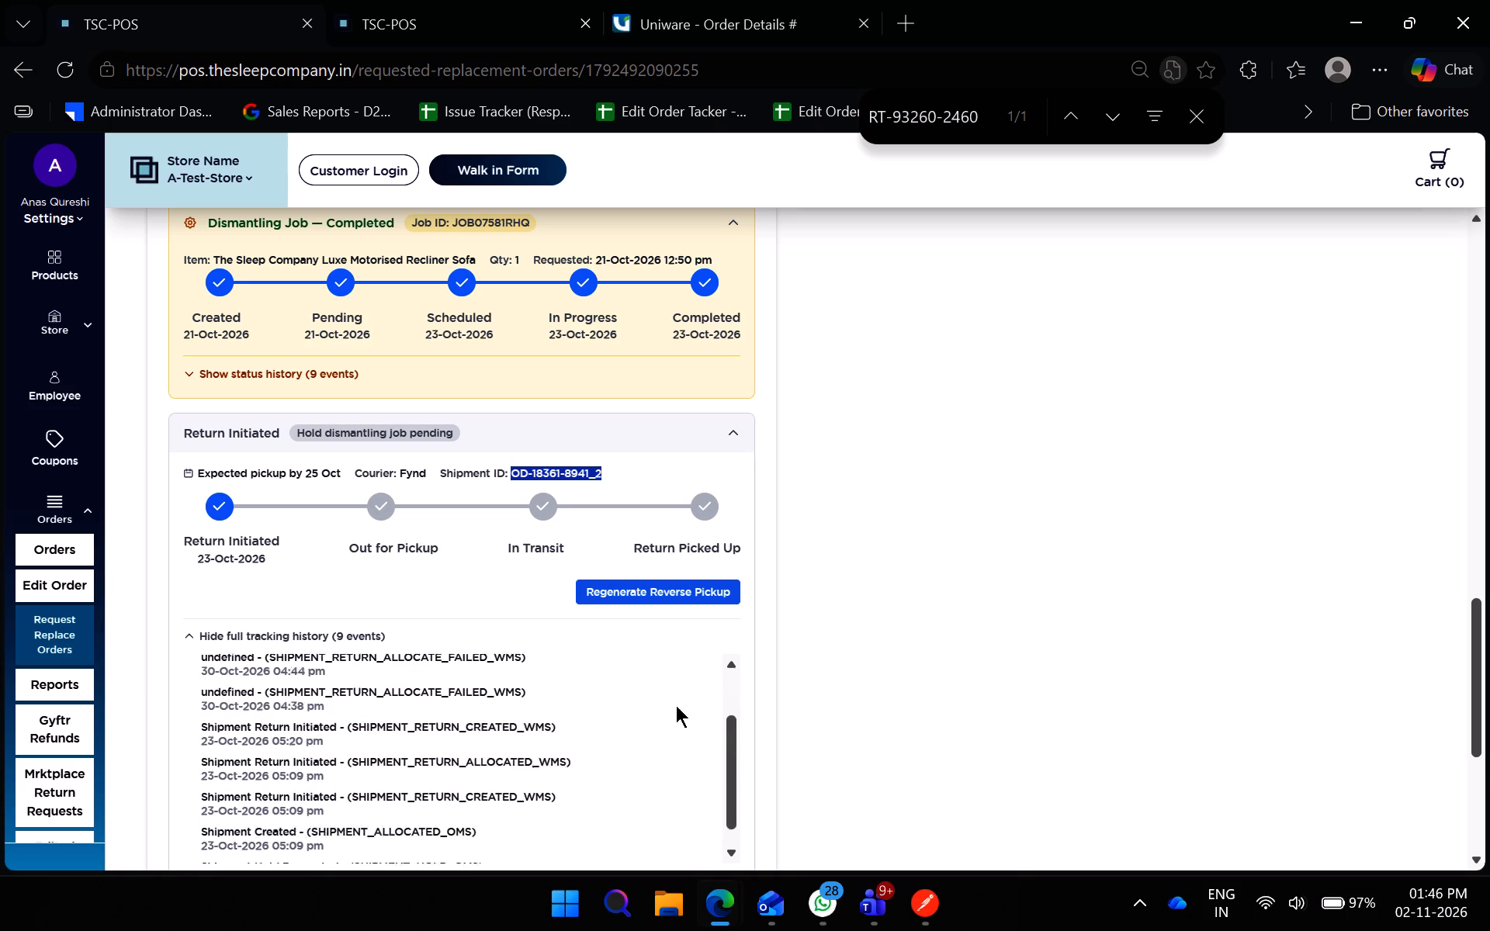